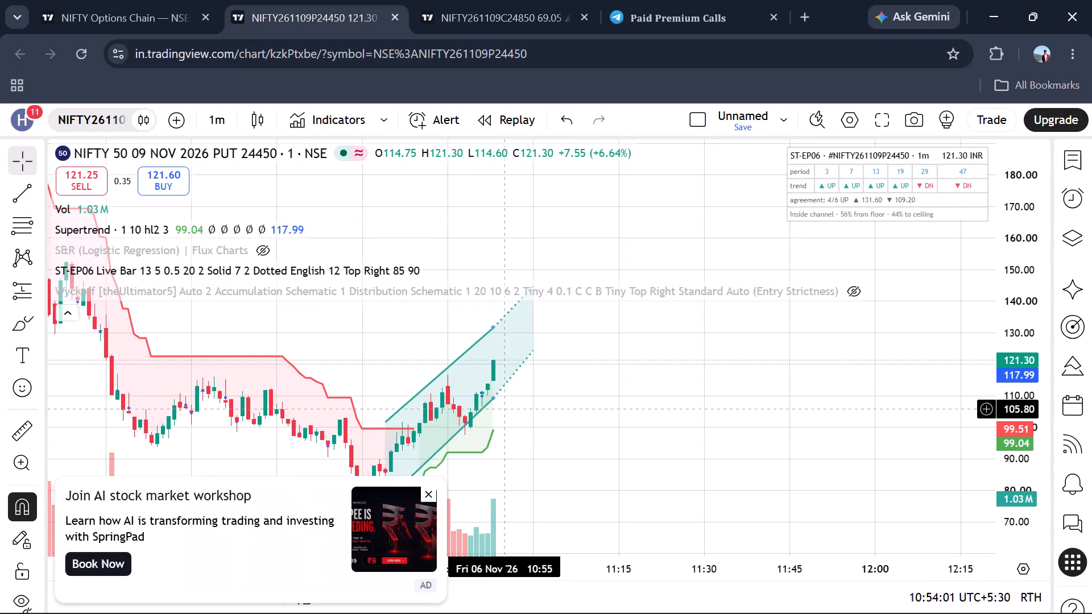
# Switch to CapCut and open the most recent project, 1103, from the Projects list.
pyautogui.hotkey('alt', 'Tab')
pyautogui.scroll(-2, 410, 537)
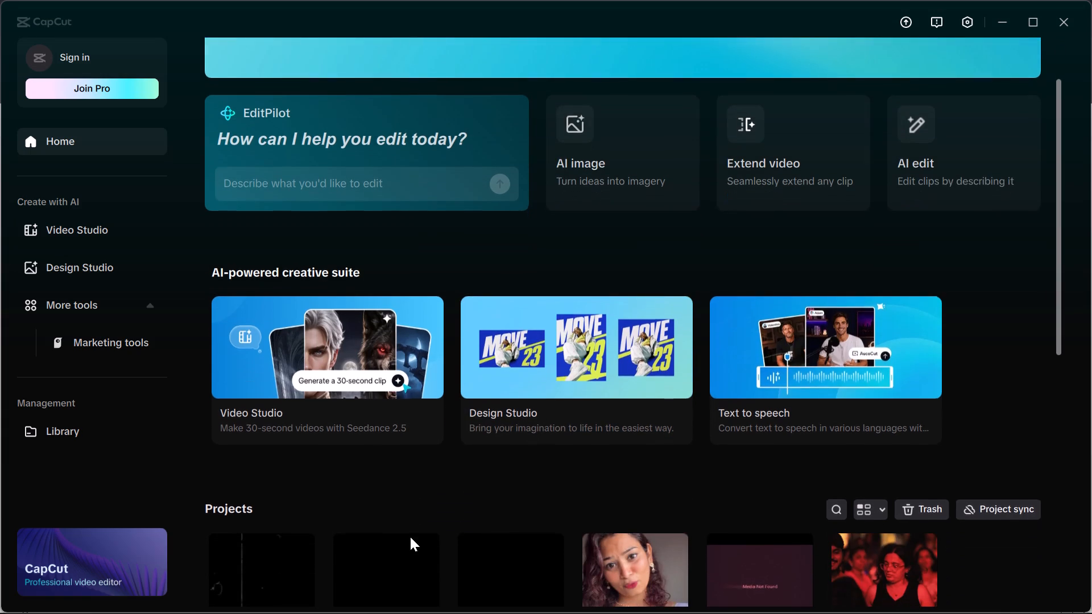
pyautogui.click(277, 576)
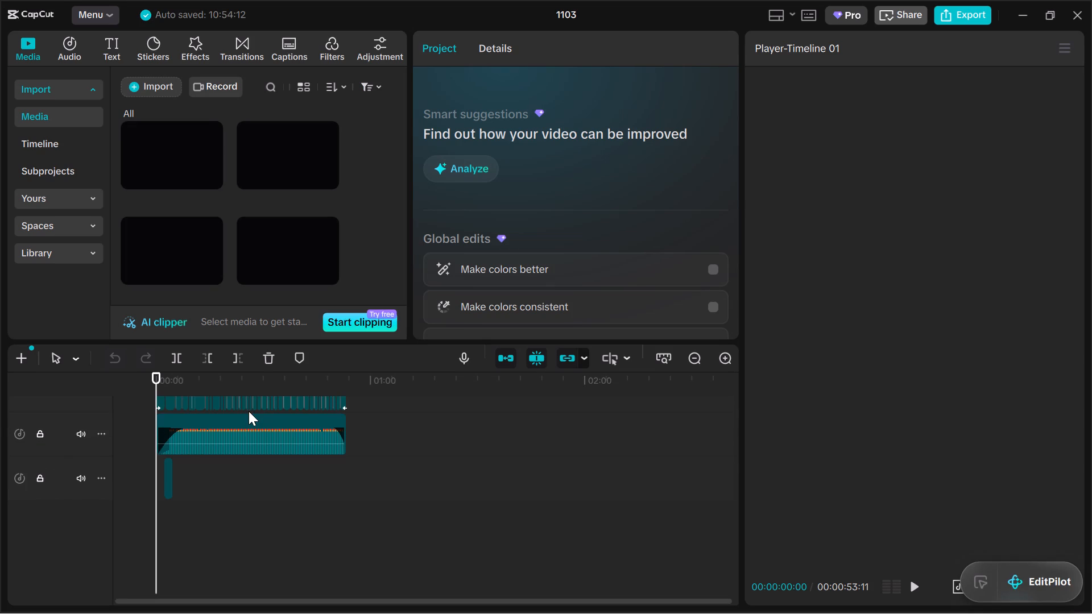
# Play the video from the start through about 00:37, replaying the part around 00:30, to review the cuts and effects.
pyautogui.press('space')
pyautogui.scroll(1, 249, 411)
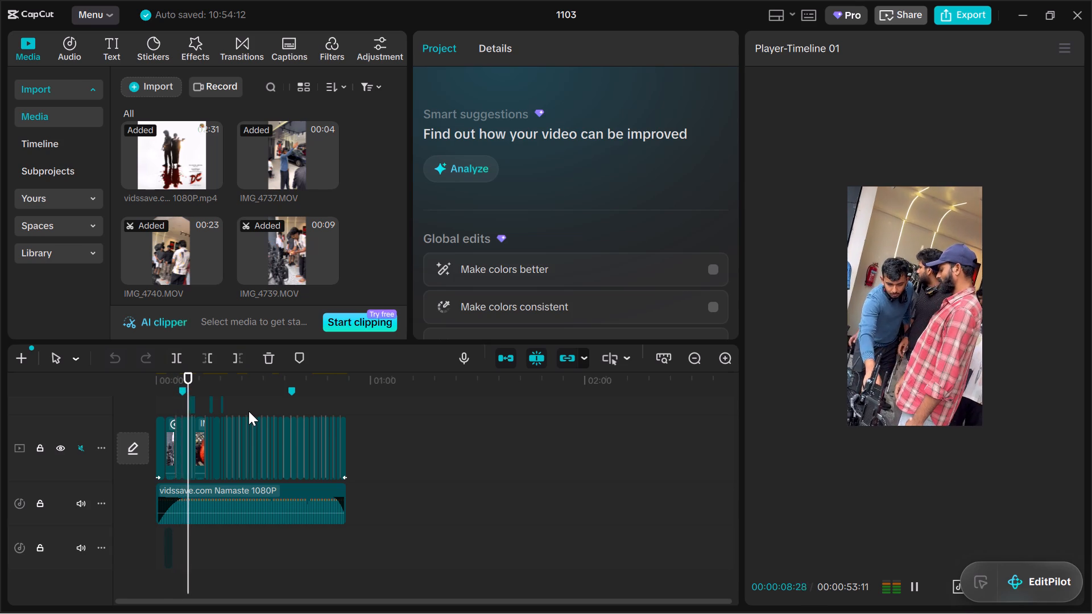
pyautogui.press('space')
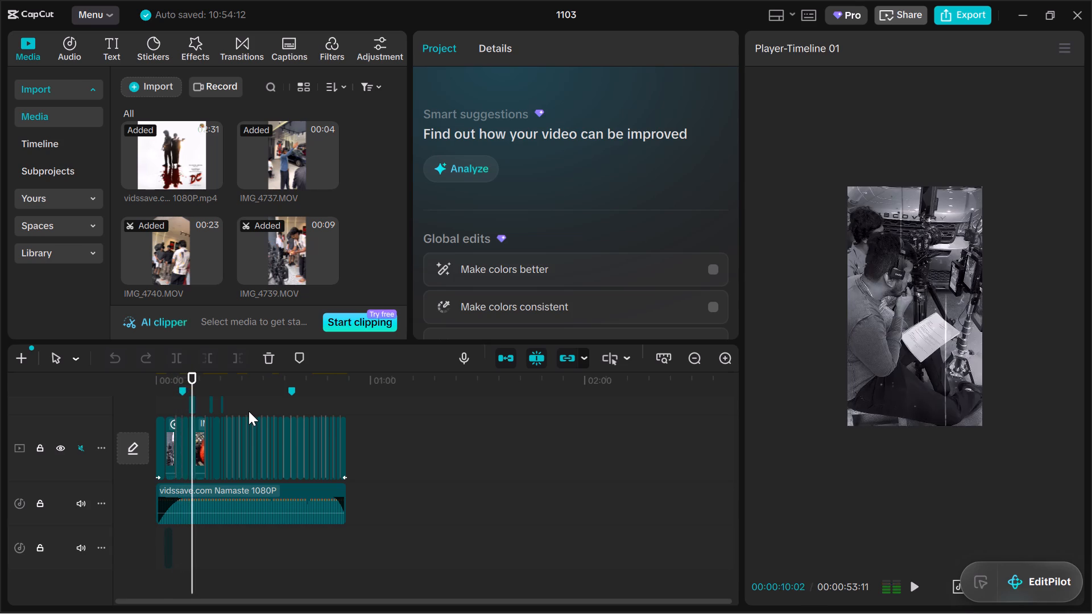
pyautogui.press('space')
pyautogui.press('space')
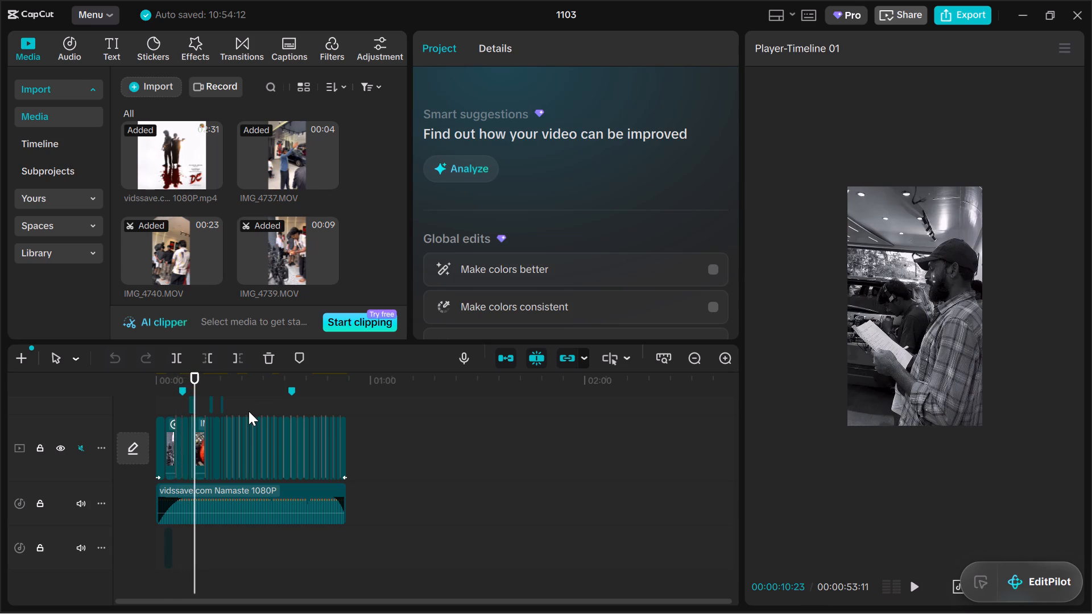
pyautogui.press('space')
pyautogui.keyDown('ctrl'); pyautogui.scroll(2, 204, 462); pyautogui.keyUp('ctrl')
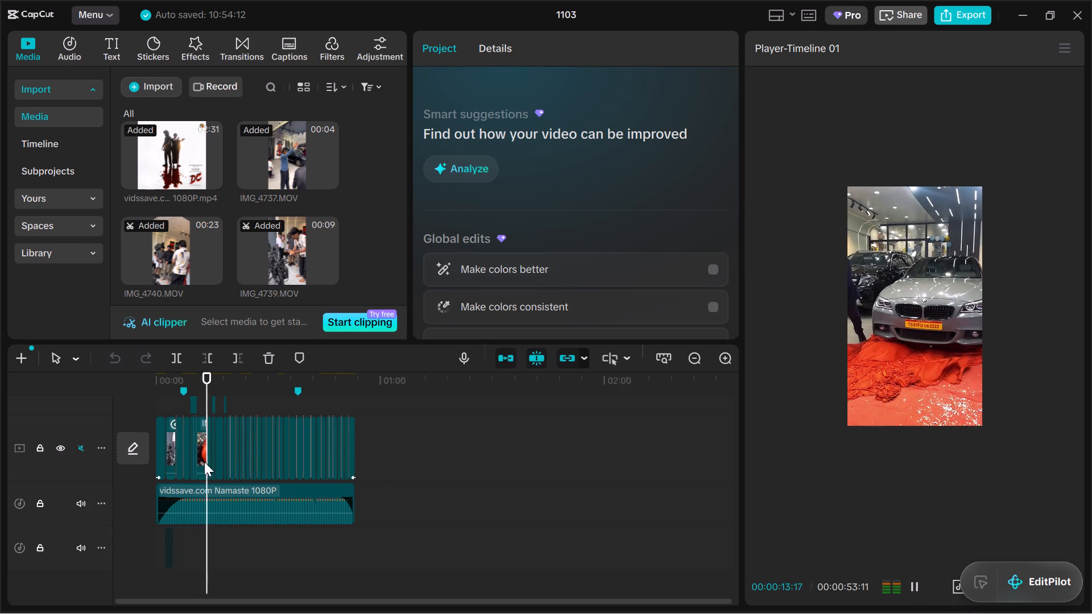
pyautogui.keyDown('ctrl'); pyautogui.scroll(3, 204, 462); pyautogui.keyUp('ctrl')
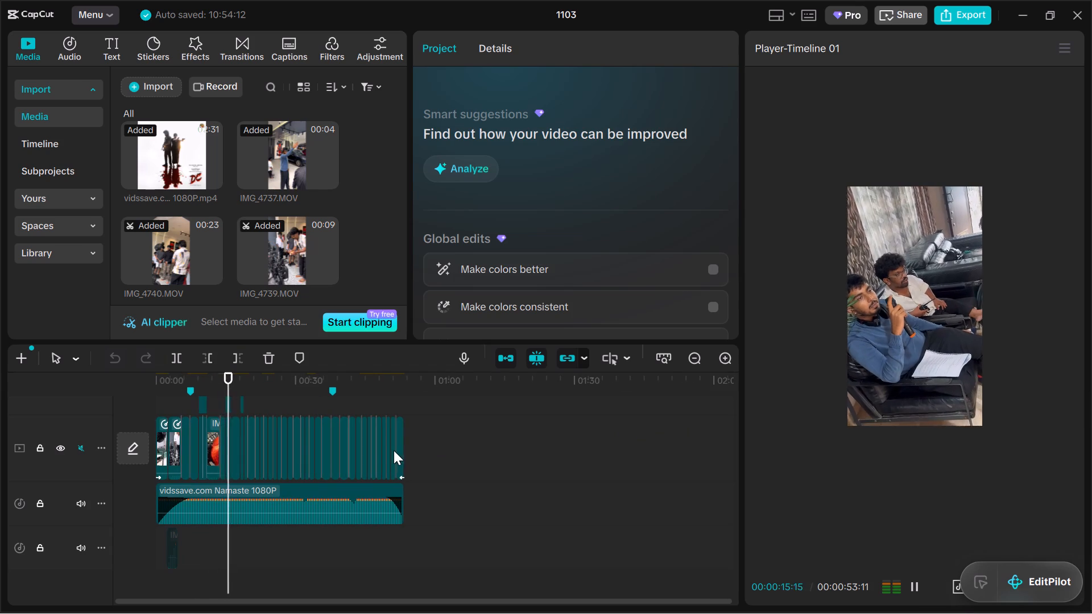
pyautogui.keyDown('ctrl'); pyautogui.scroll(4, 393, 450); pyautogui.keyUp('ctrl')
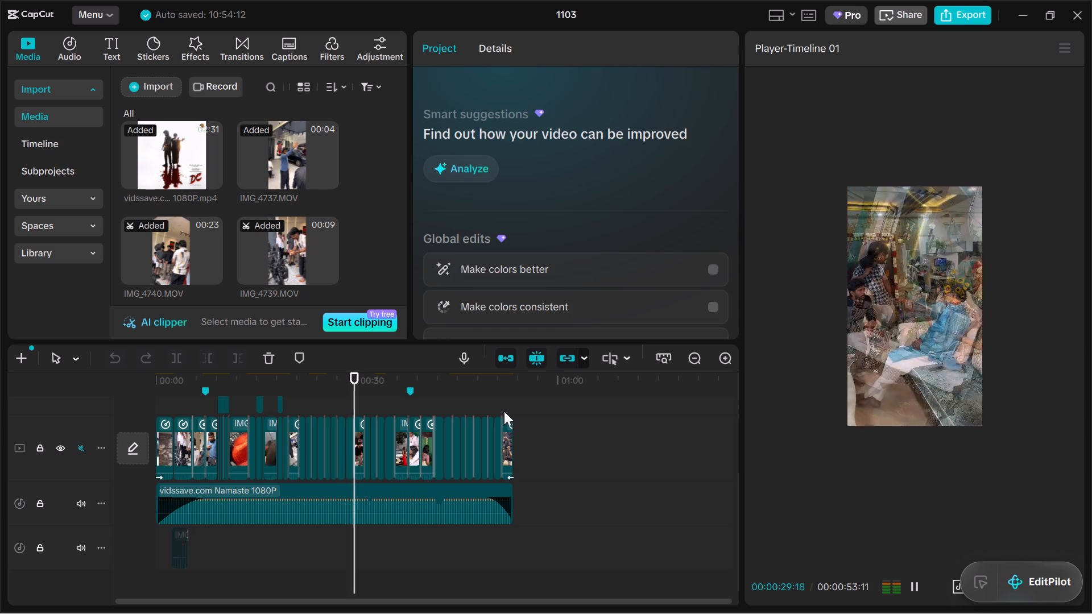
pyautogui.press('space')
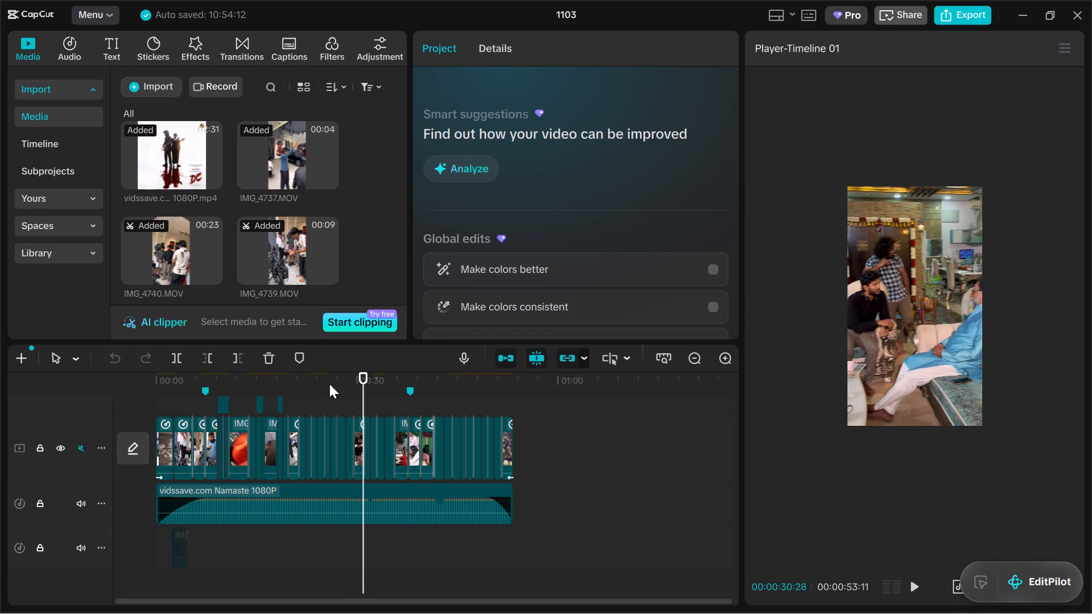
pyautogui.doubleClick(359, 399)
pyautogui.press('space')
pyautogui.press('space')
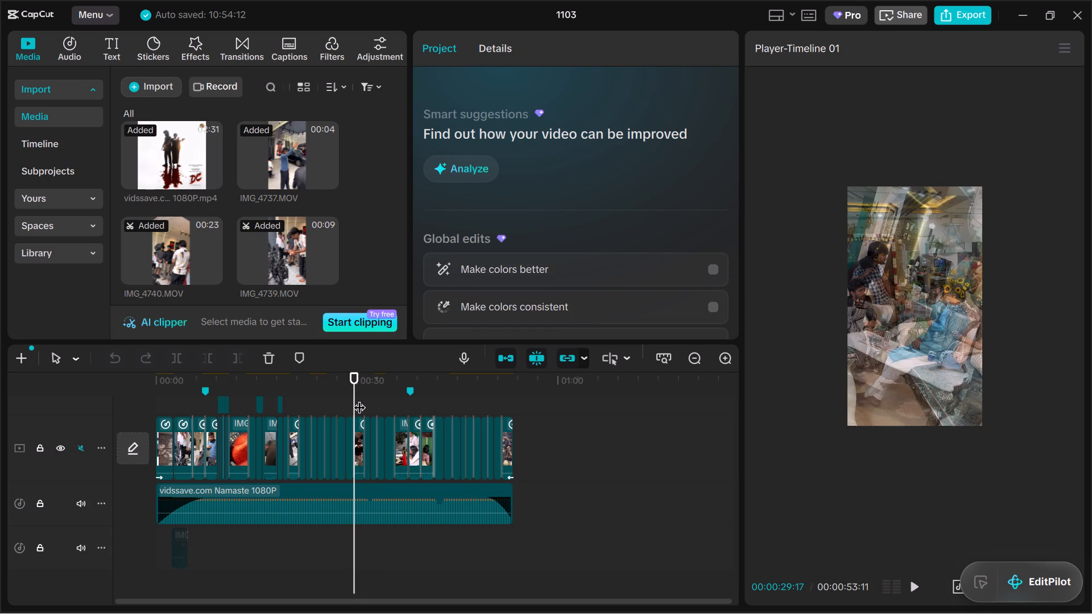
pyautogui.press('space')
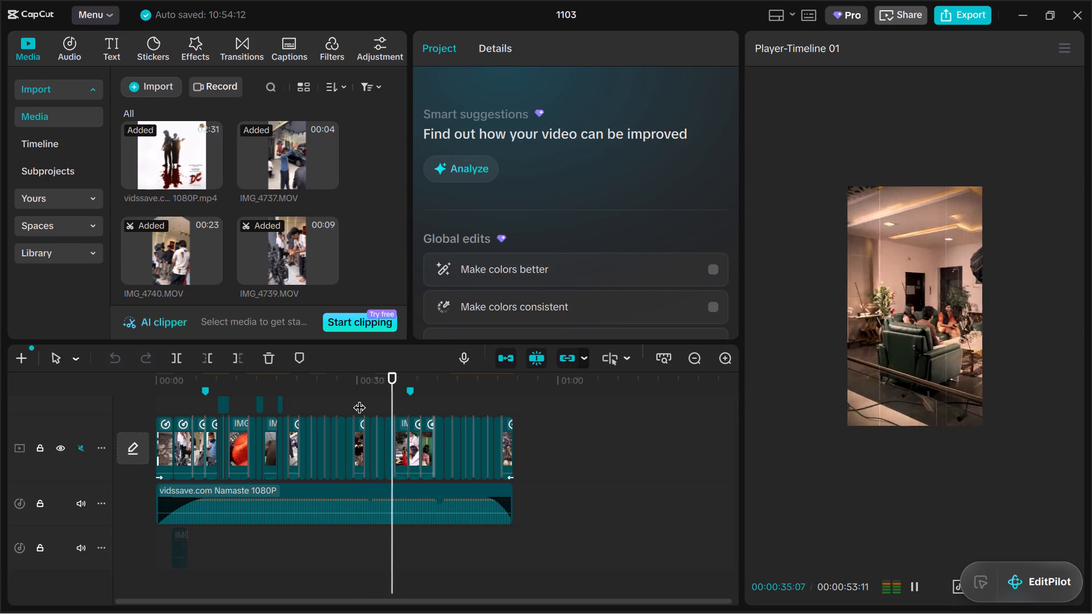
pyautogui.press('space')
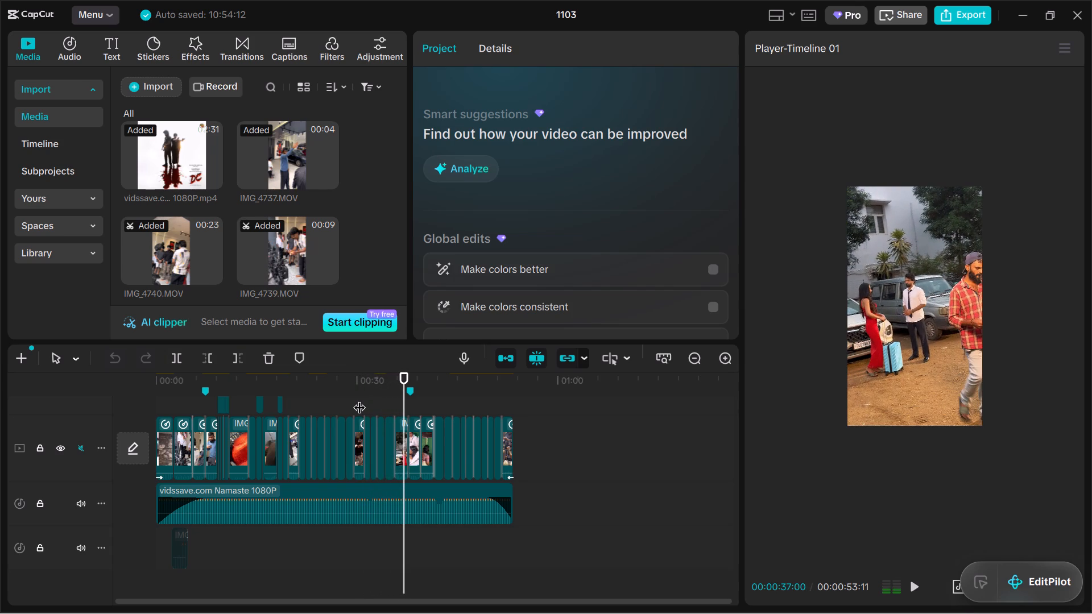
# Trim the end of the Vintage Film effect back to about 00:35 on the timeline and play that part to check it.
pyautogui.keyDown('ctrl'); pyautogui.scroll(4, 376, 418); pyautogui.keyUp('ctrl')
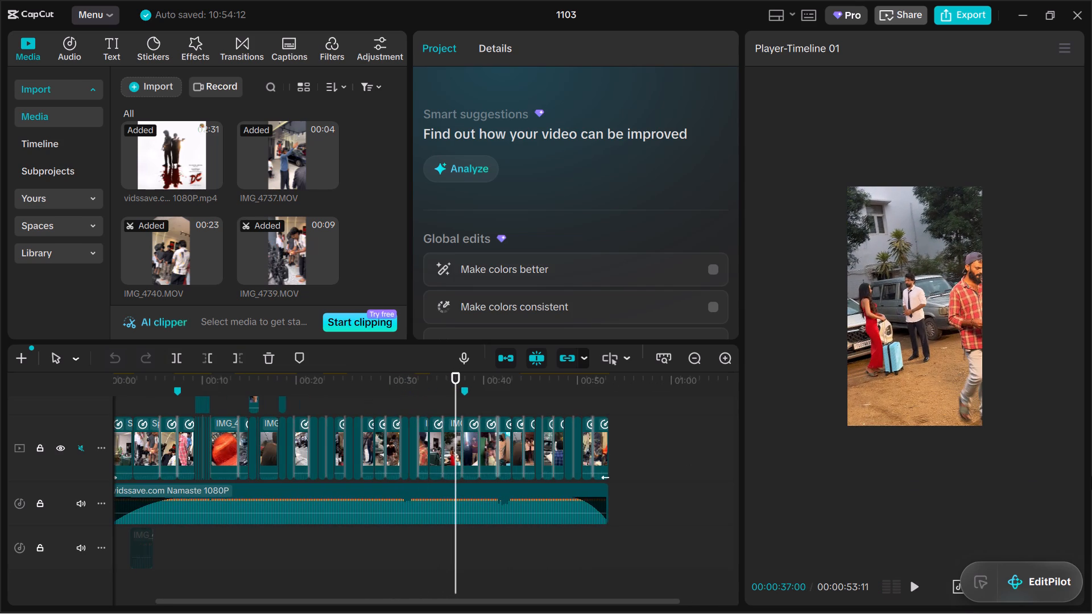
pyautogui.click(1091, 476)
pyautogui.keyDown('ctrl'); pyautogui.scroll(3, 431, 454); pyautogui.keyUp('ctrl')
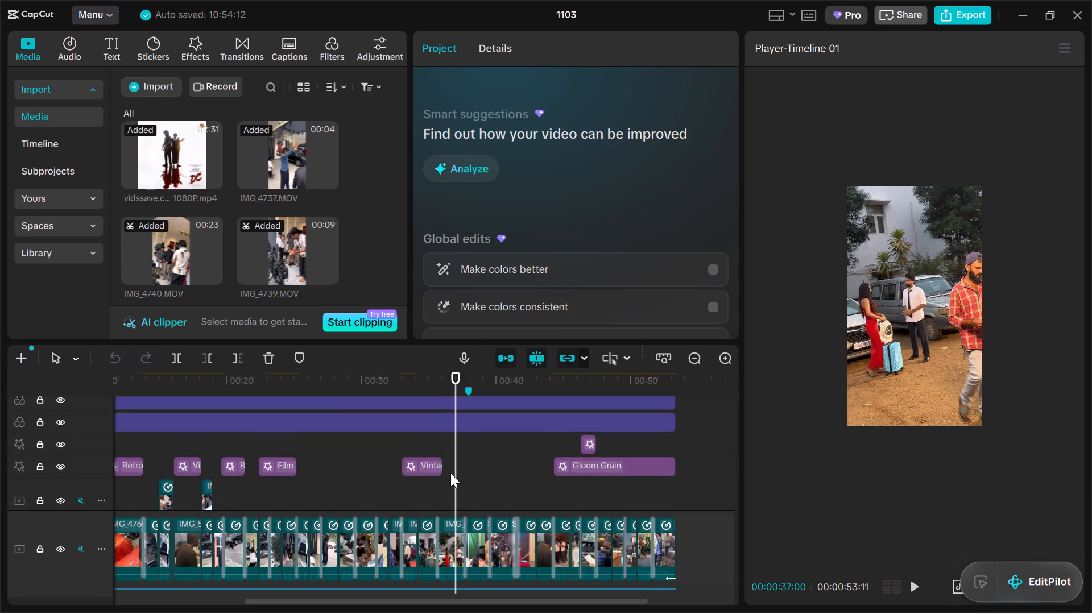
pyautogui.click(432, 448)
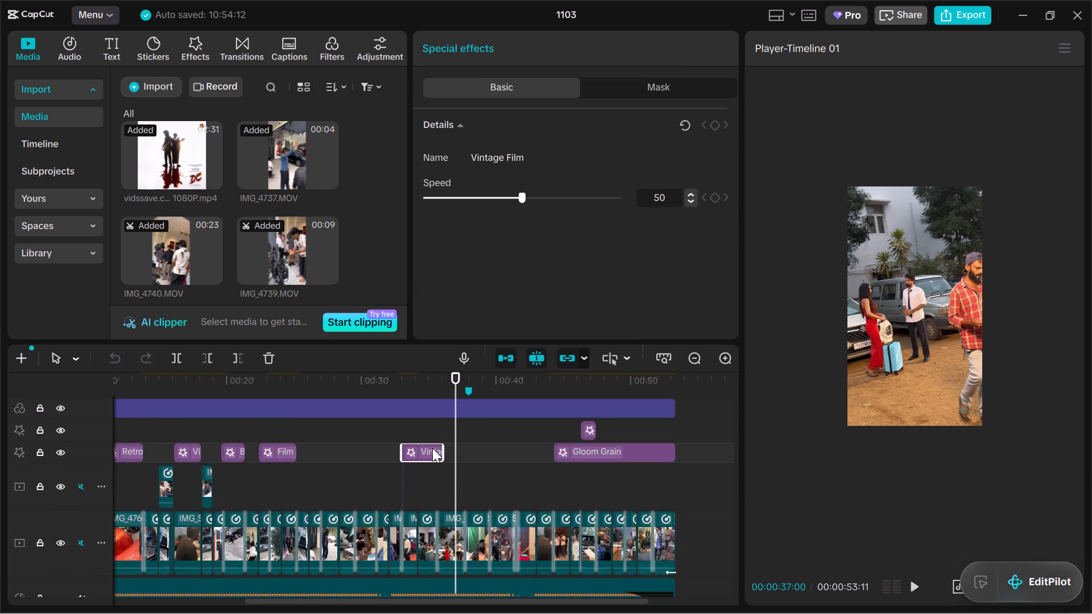
pyautogui.click(442, 448)
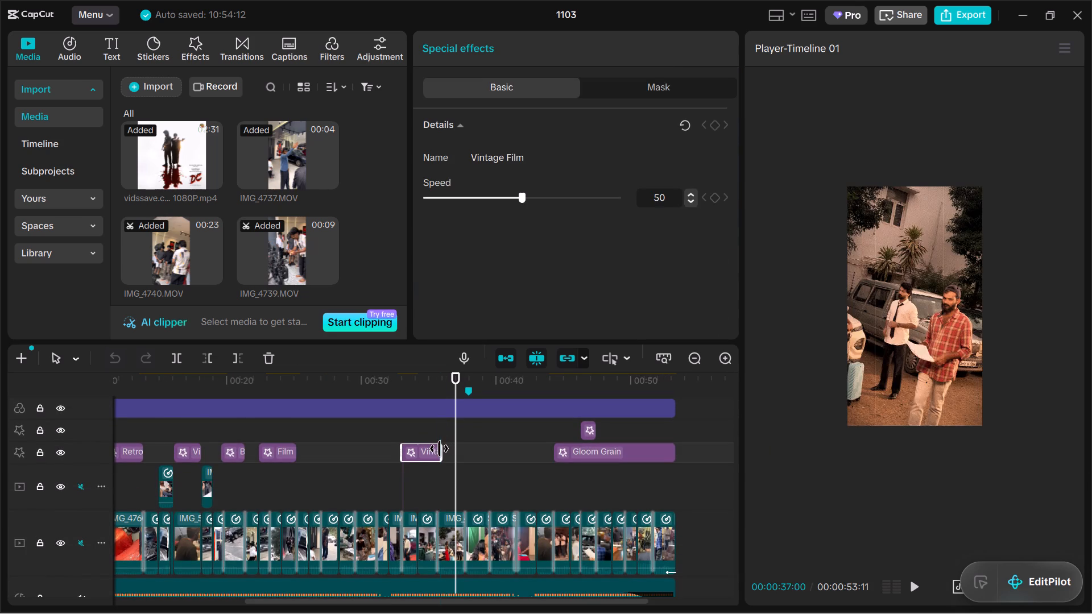
pyautogui.doubleClick(401, 434)
pyautogui.press('space')
pyautogui.press('space')
pyautogui.press('space')
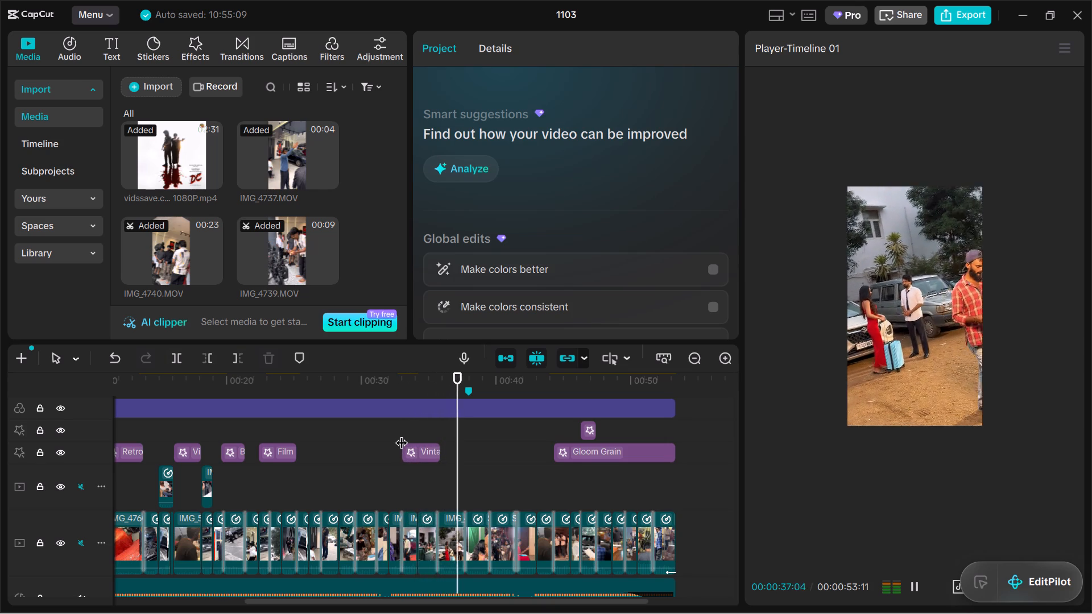
pyautogui.press('space')
pyautogui.doubleClick(431, 452)
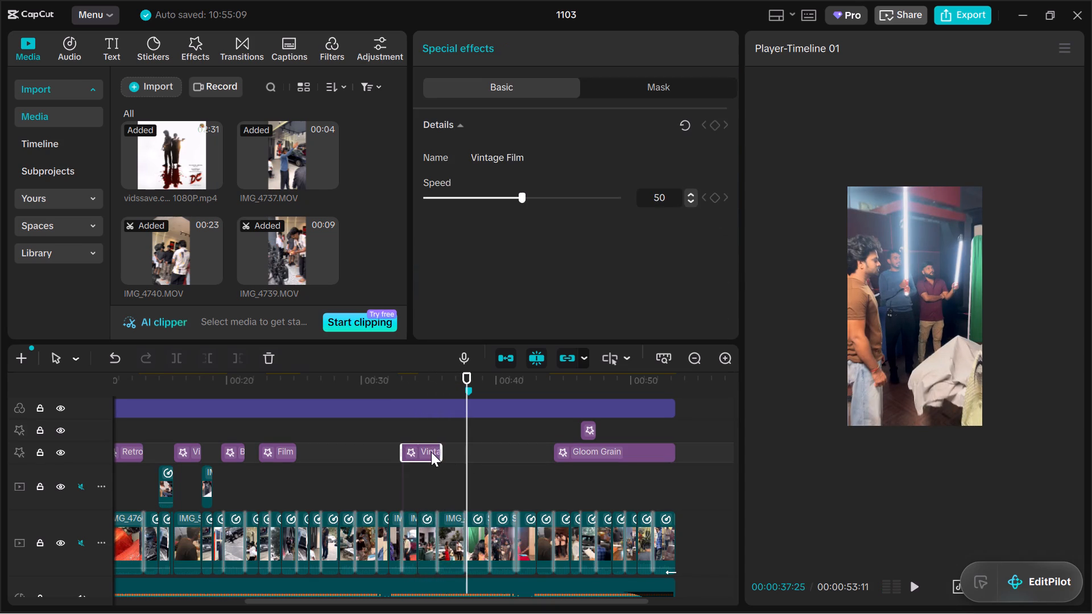
pyautogui.moveTo(440, 451); pyautogui.dragTo(434, 451)
pyautogui.doubleClick(406, 435)
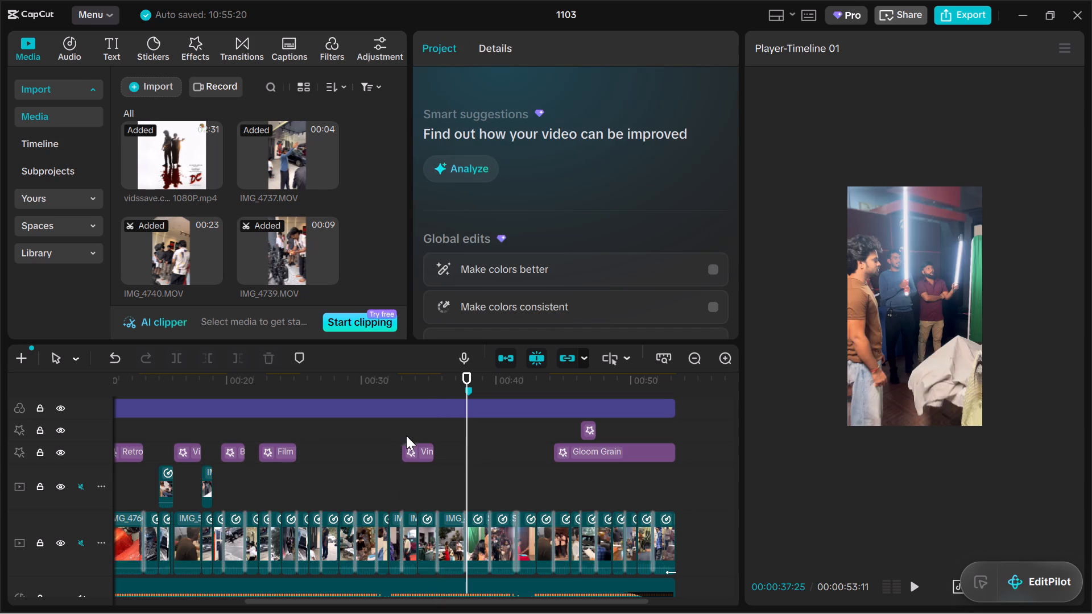
pyautogui.press('space')
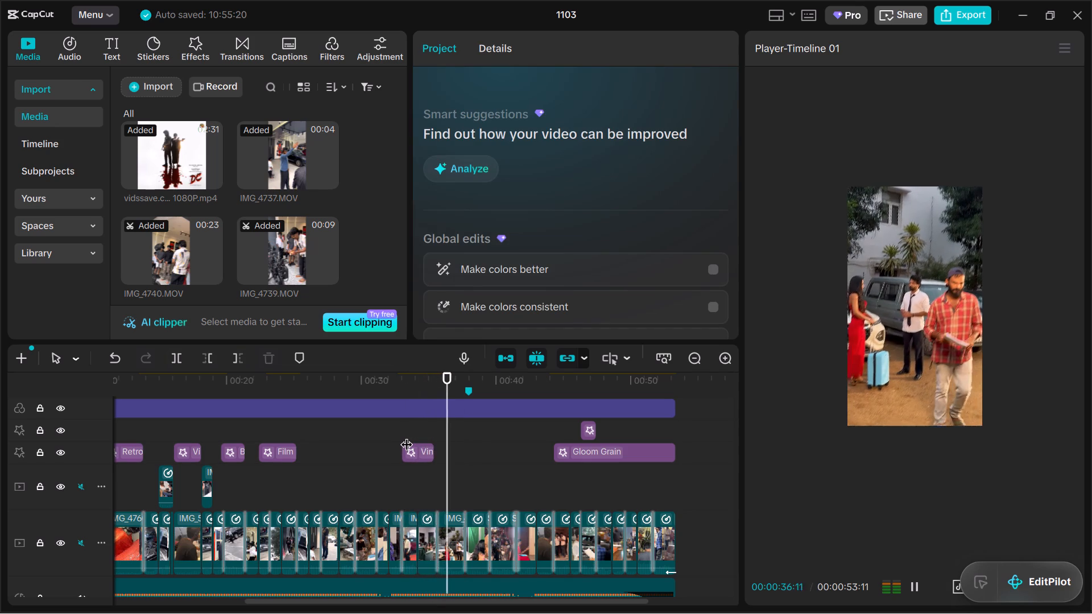
pyautogui.press('space')
# Switch to Chrome and examine the TradingView charts of the NIFTY 24850 call and the NIFTY 24450 put.
pyautogui.hotkey('alt', 'Tab')
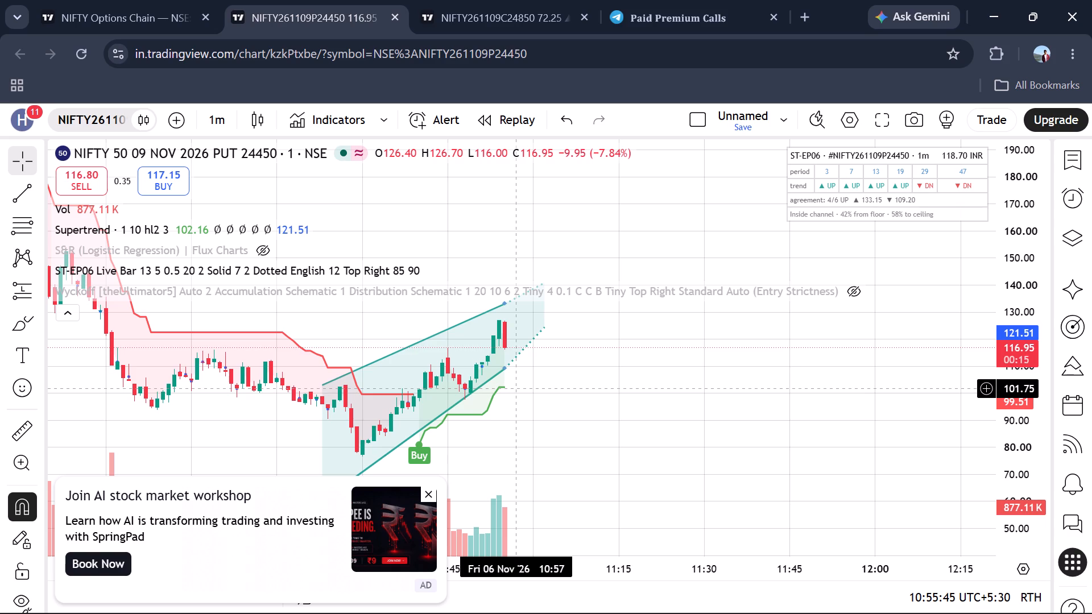
pyautogui.click(535, 0)
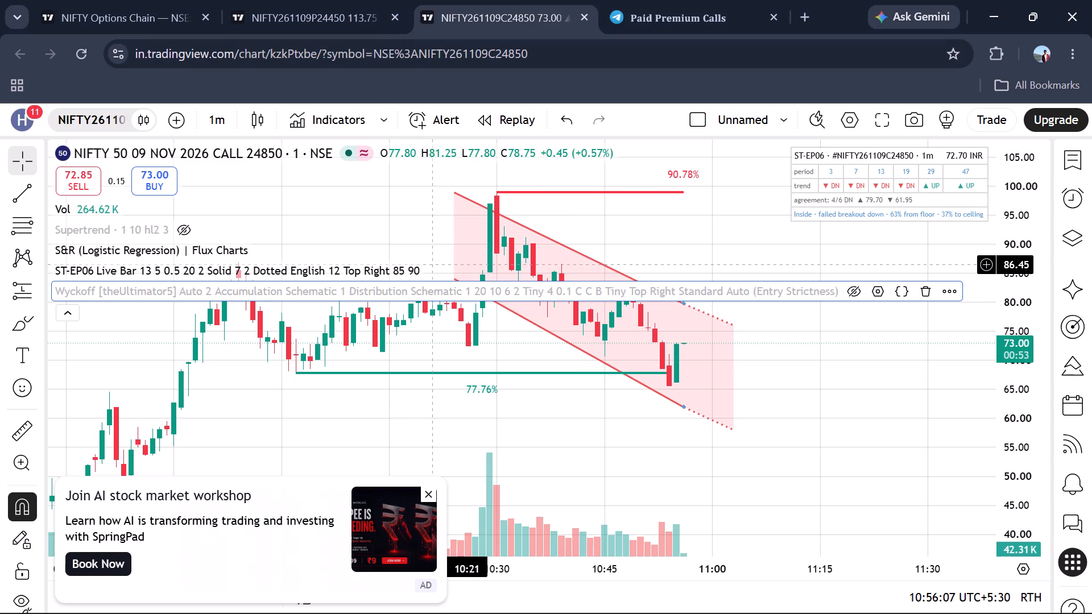
pyautogui.click(311, 0)
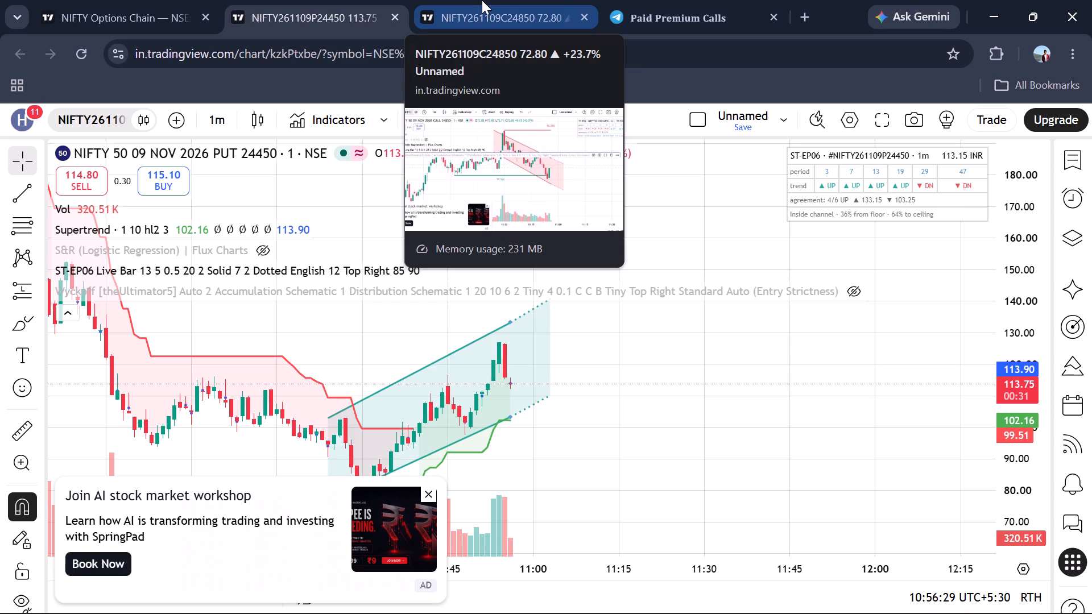
pyautogui.click(482, 0)
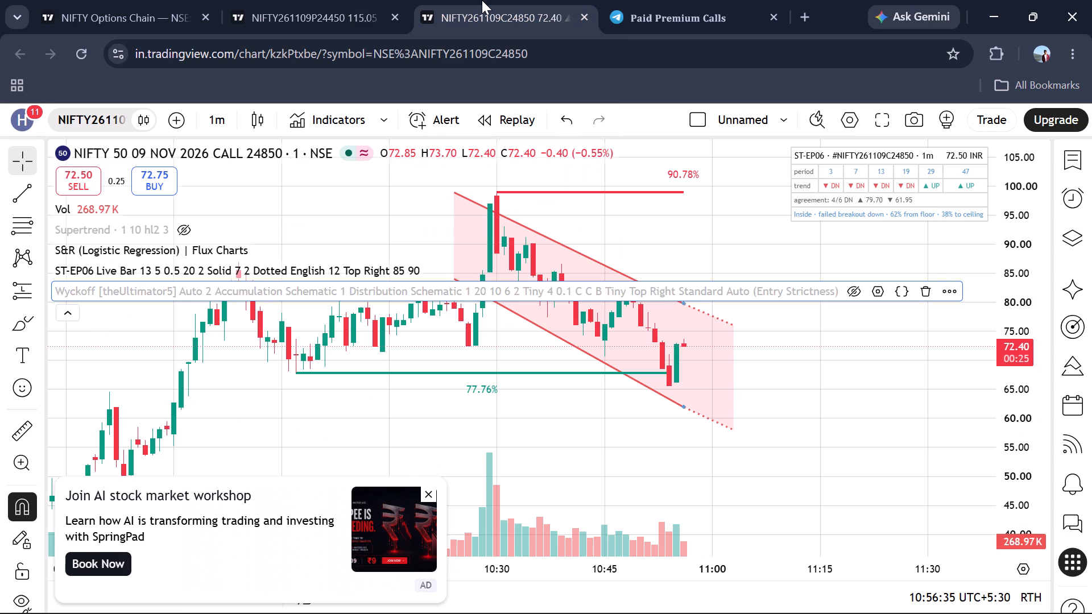
# Switch back to CapCut and search the video effects for "glitch", reloading the results.
pyautogui.hotkey('alt', 'Tab')
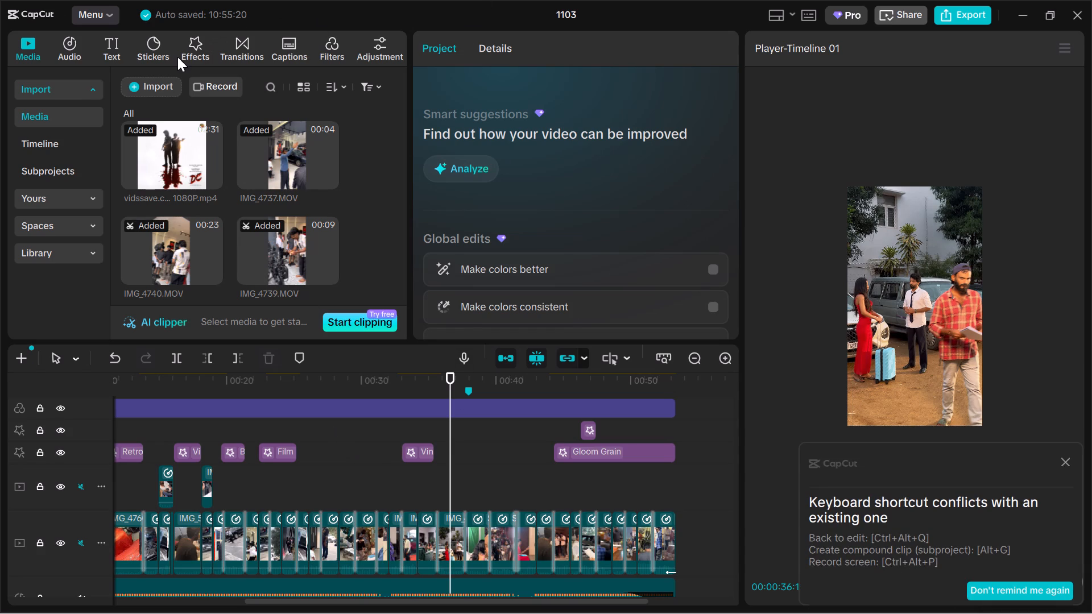
pyautogui.doubleClick(199, 47)
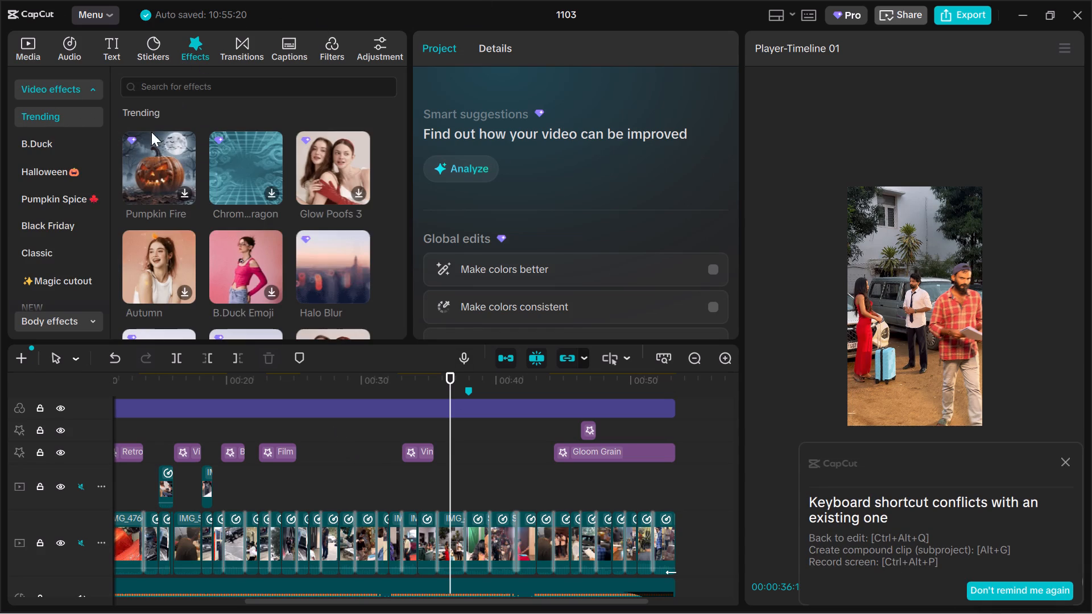
pyautogui.click(205, 90)
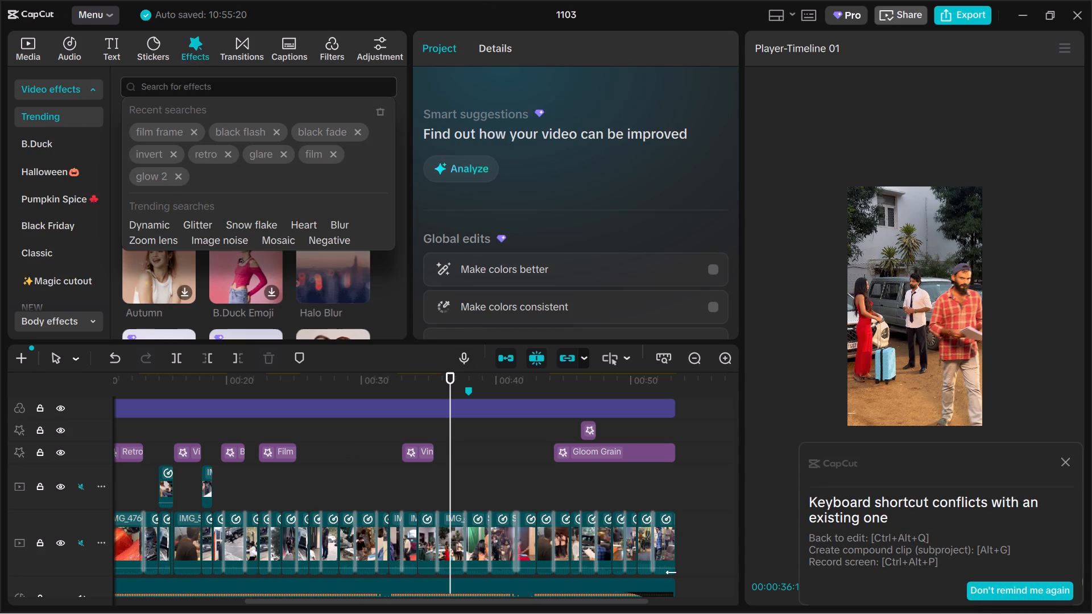
pyautogui.write('glitch')
pyautogui.press('Return')
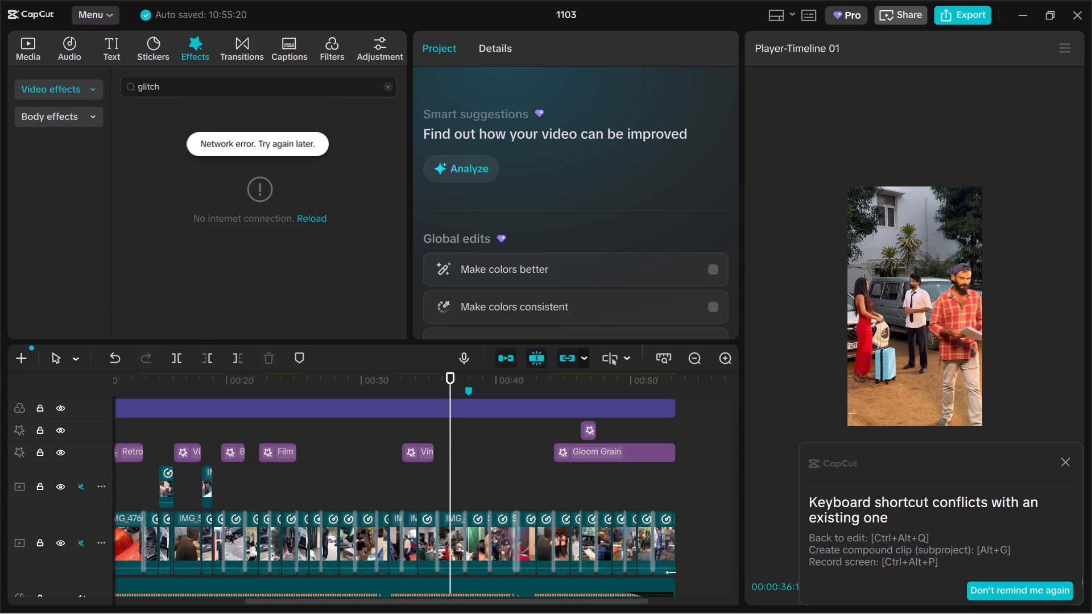
pyautogui.click(307, 221)
# Close the project and CapCut, then relaunch CapCut from the desktop and accept its environment test.
pyautogui.click(1074, 6)
pyautogui.click(1064, 18)
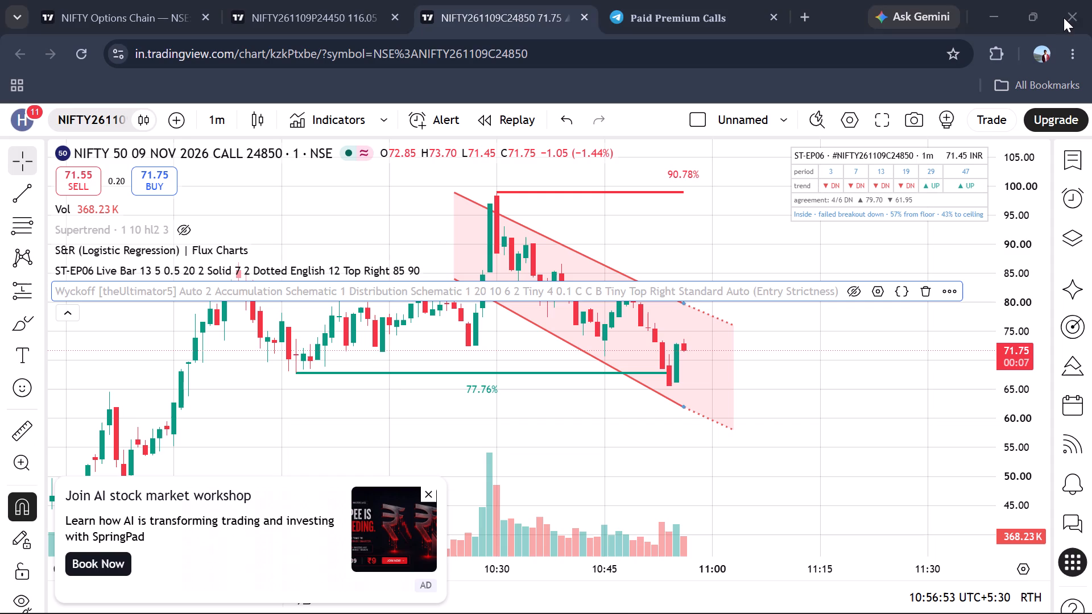
pyautogui.click(990, 13)
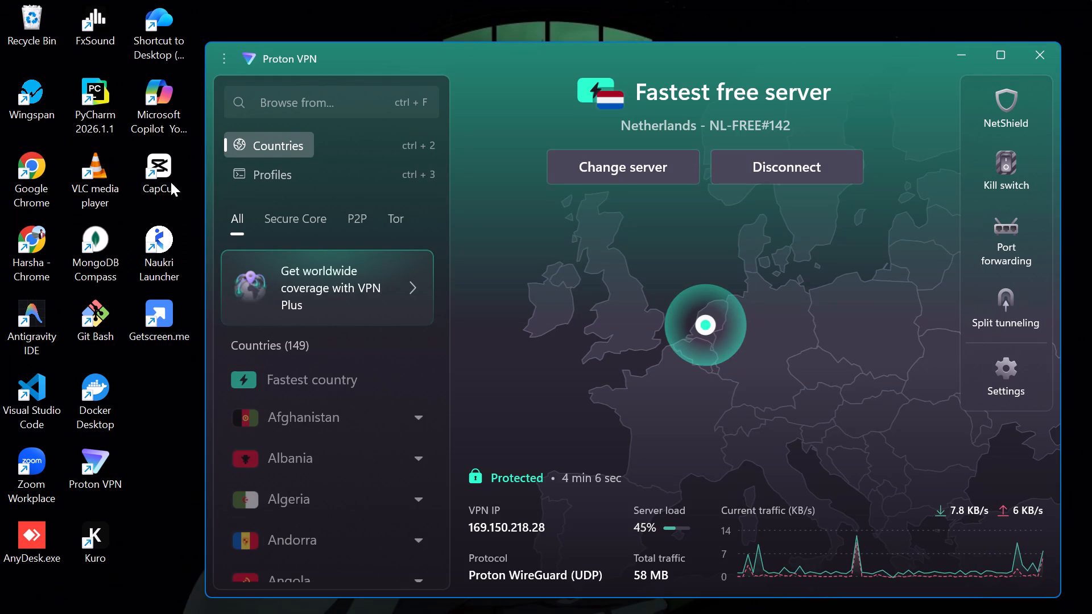
pyautogui.doubleClick(166, 184)
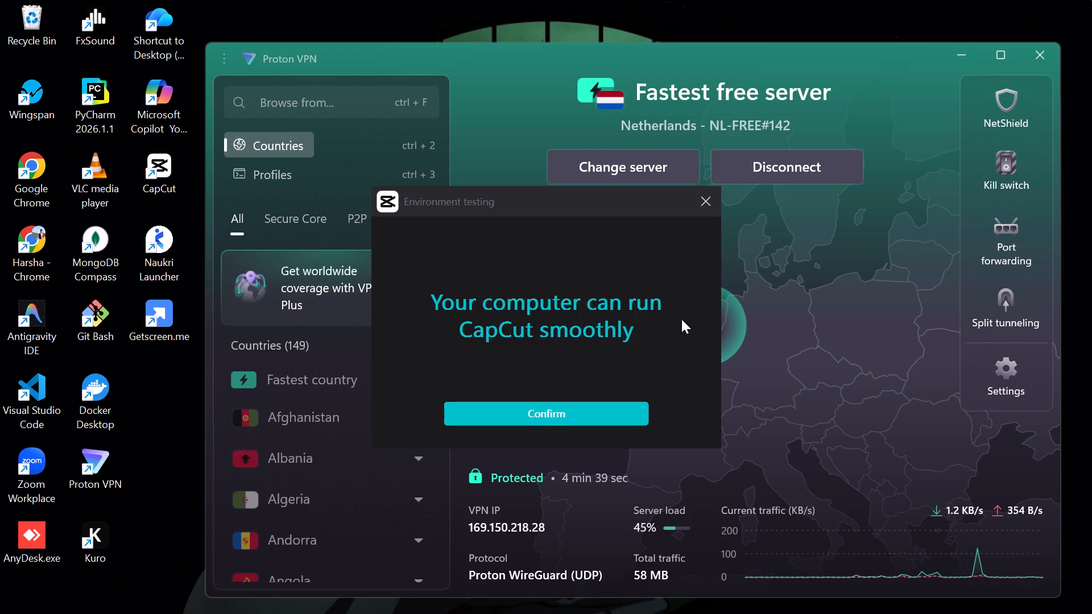
pyautogui.click(594, 412)
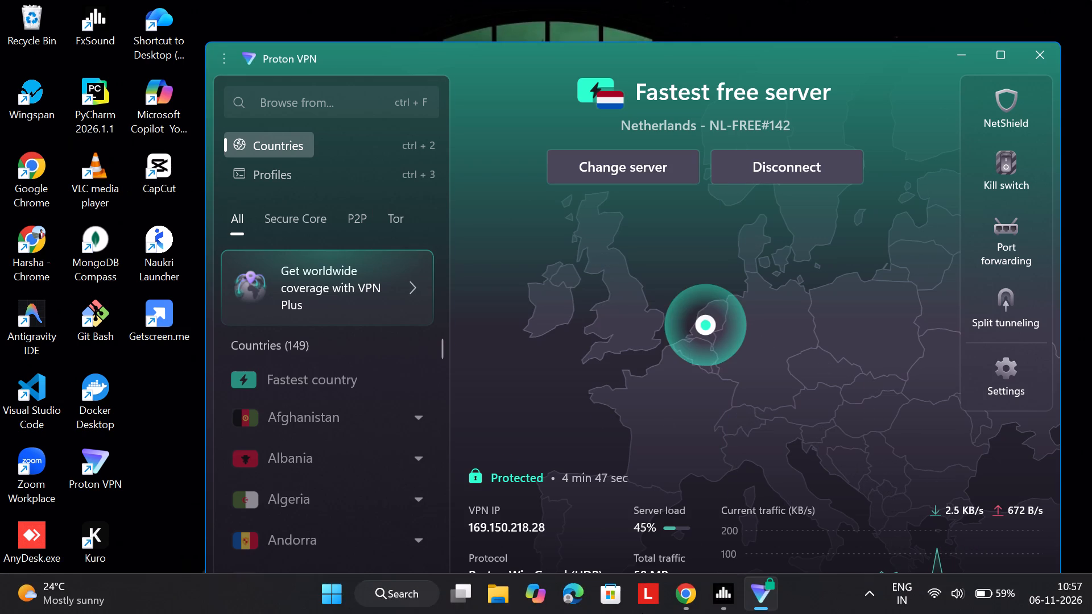
# Switch to Chrome and examine the NIFTY 24450 put chart and the recent candles of the NIFTY 24850 call chart.
pyautogui.hotkey('alt', 'Tab')
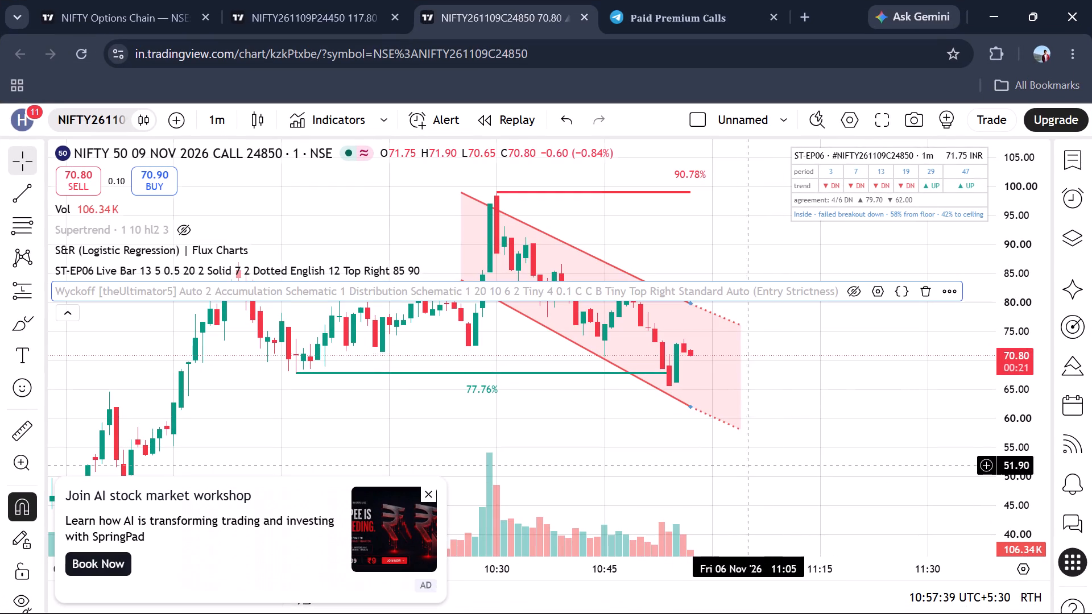
pyautogui.click(288, 0)
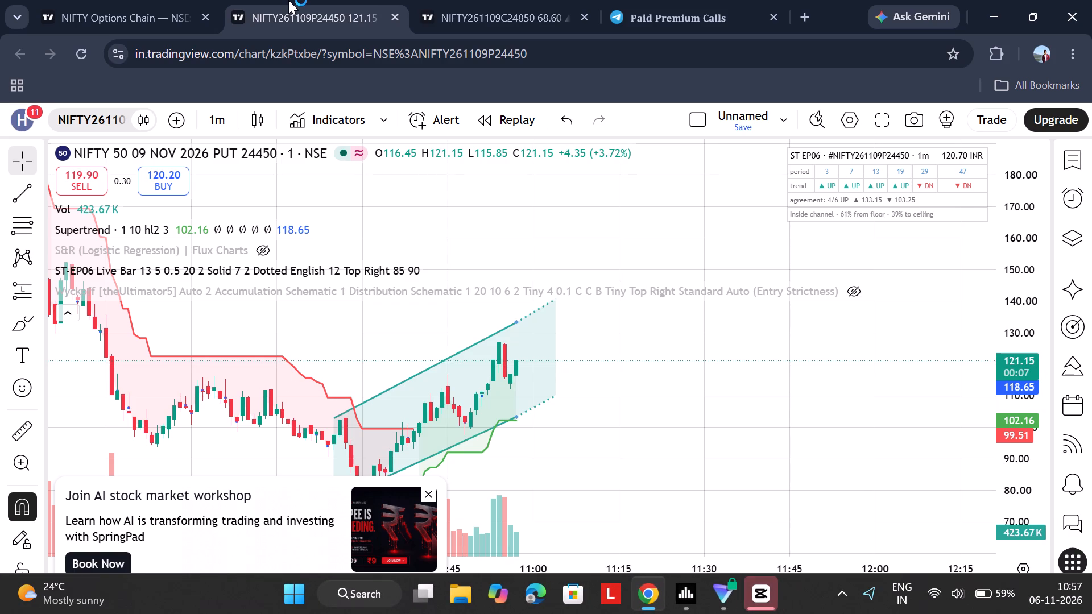
pyautogui.click(469, 0)
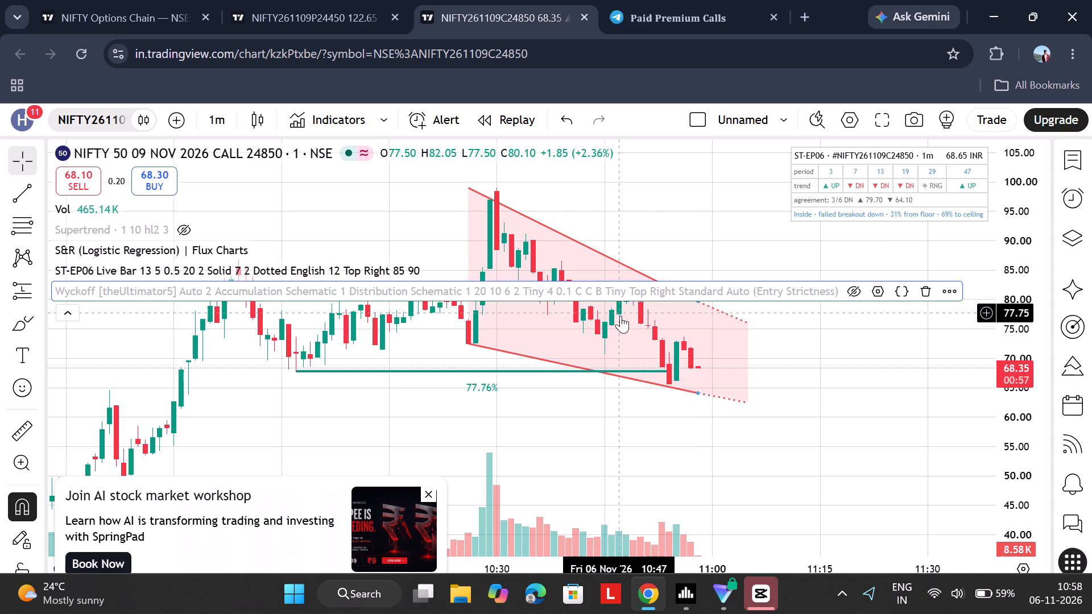
pyautogui.hscroll(-2, 618, 317)
pyautogui.hscroll(1, 618, 317)
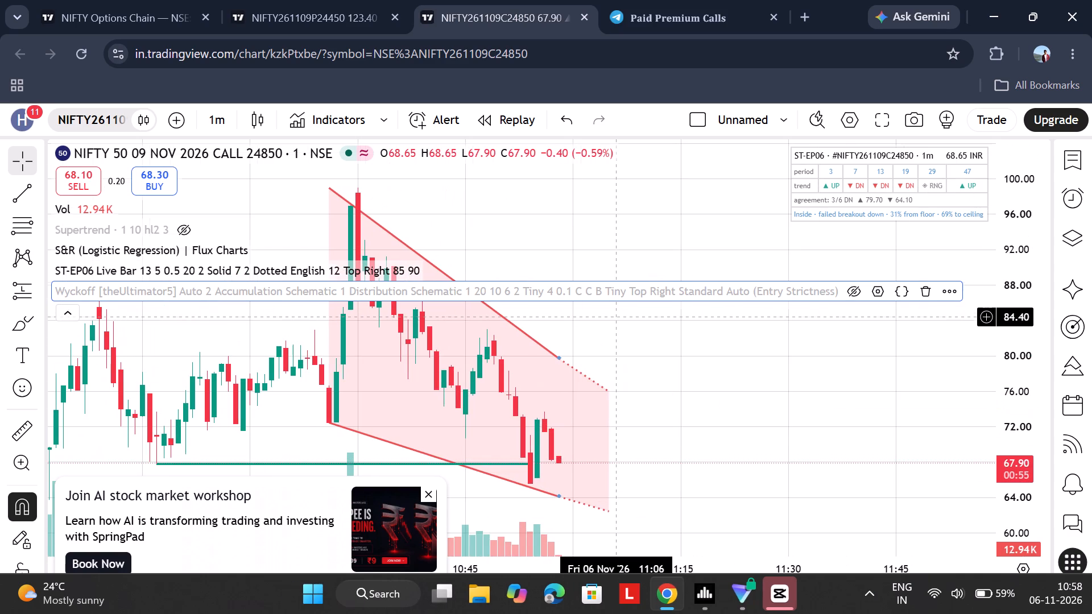
pyautogui.hscroll(2, 618, 317)
pyautogui.scroll(-1, 618, 317)
pyautogui.scroll(3, 618, 317)
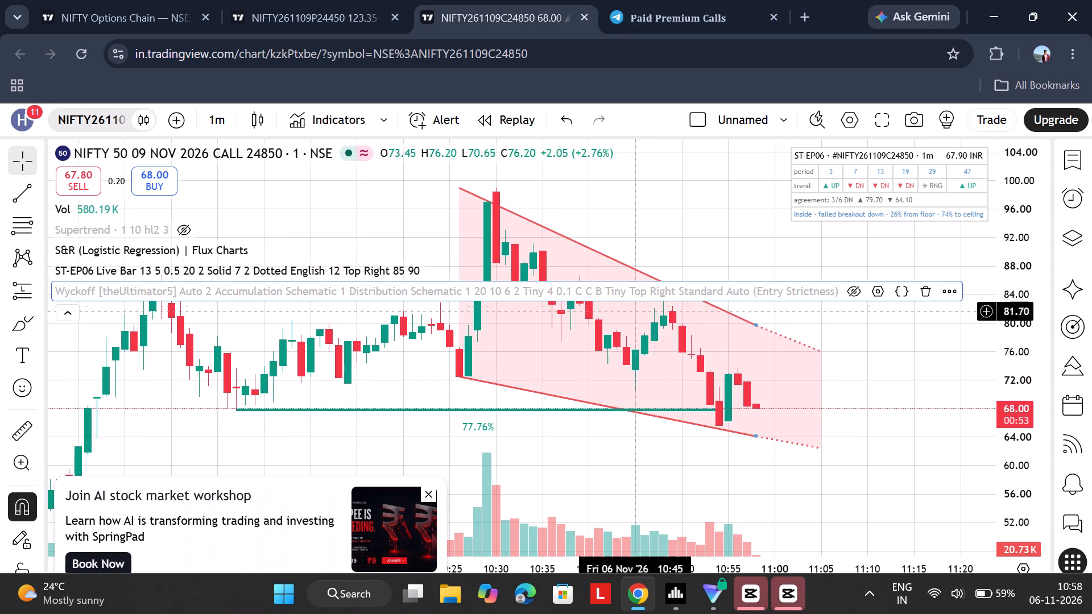
pyautogui.hscroll(-3, 661, 304)
pyautogui.hscroll(1, 545, 371)
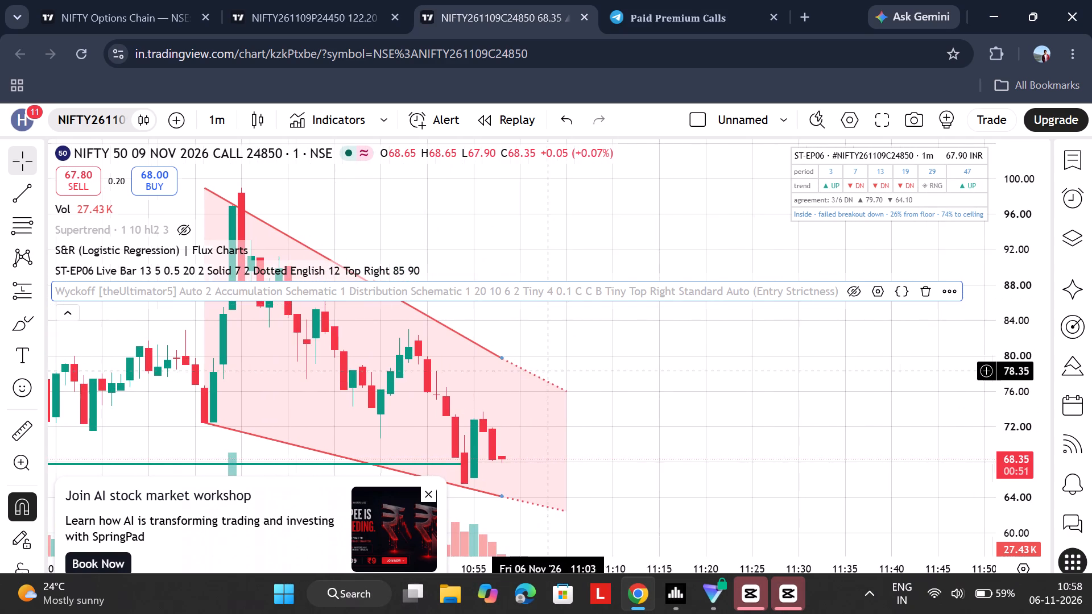
pyautogui.hscroll(2, 545, 371)
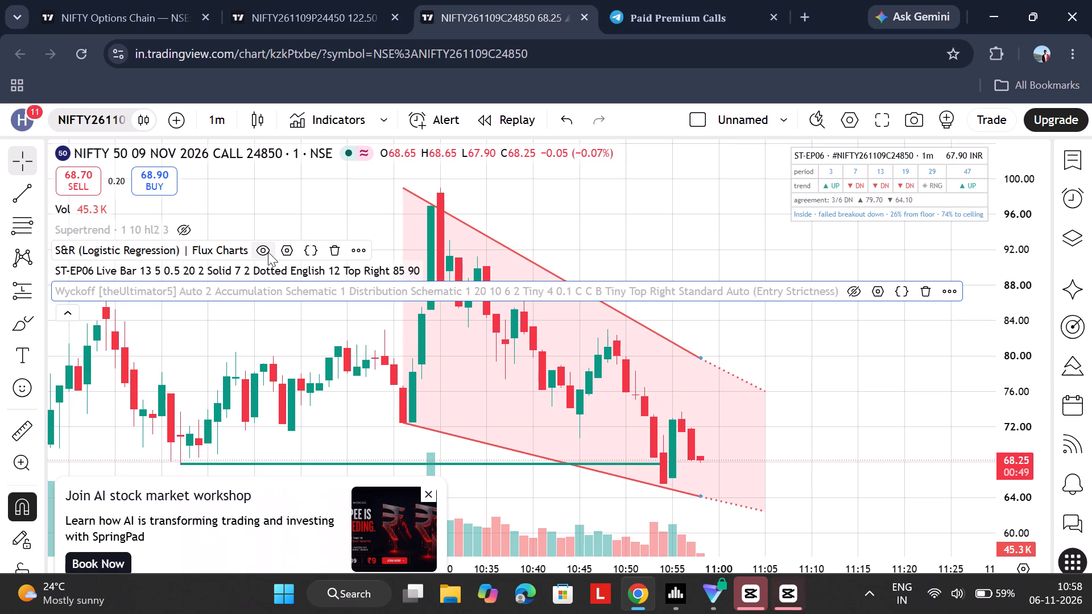
pyautogui.doubleClick(268, 252)
pyautogui.hscroll(-1, 619, 335)
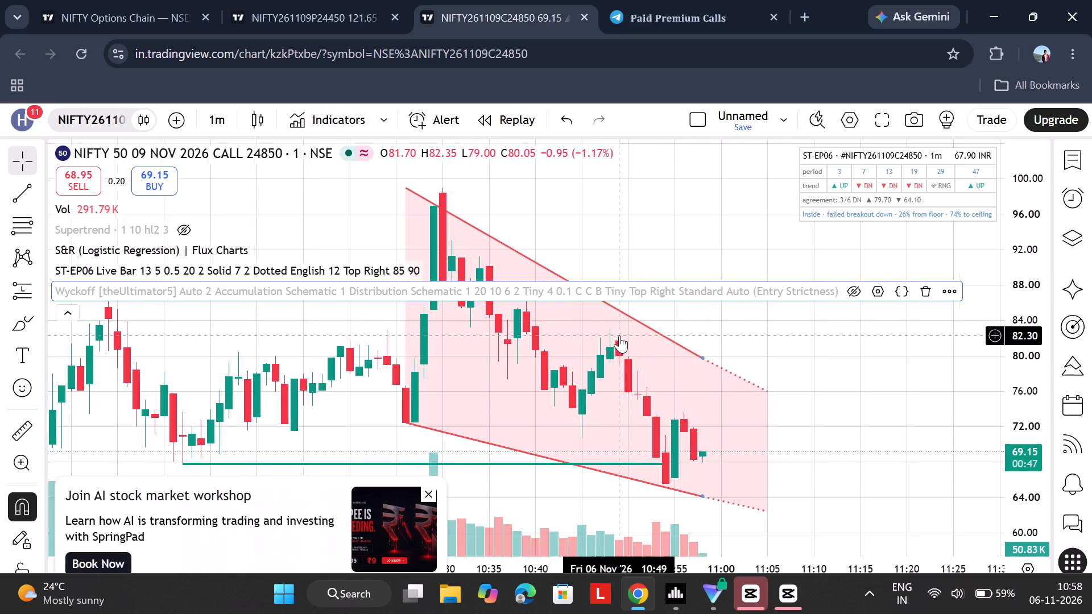
pyautogui.hscroll(-1, 619, 335)
pyautogui.scroll(-3, 619, 335)
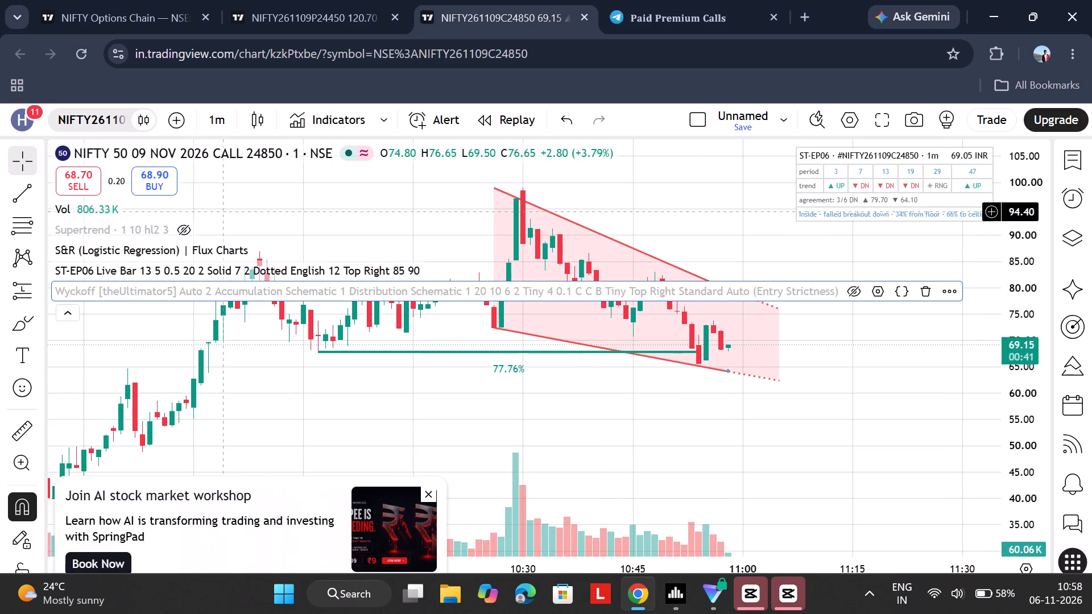
# On the 24850 call chart, hide the ST-EP06 Live Bar indicator and show the Supertrend indicator.
pyautogui.click(191, 226)
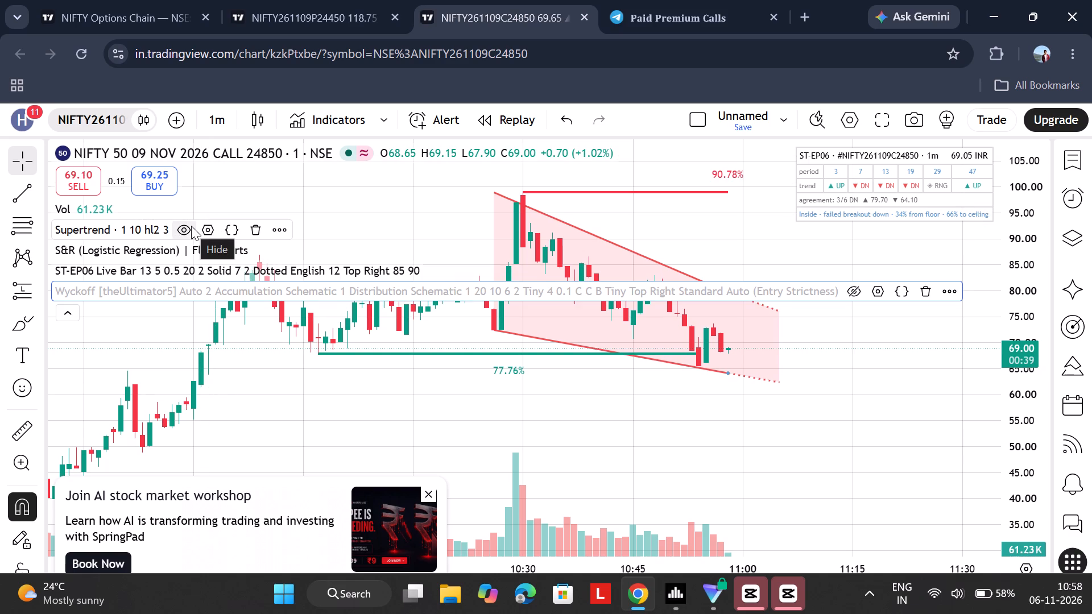
pyautogui.click(191, 226)
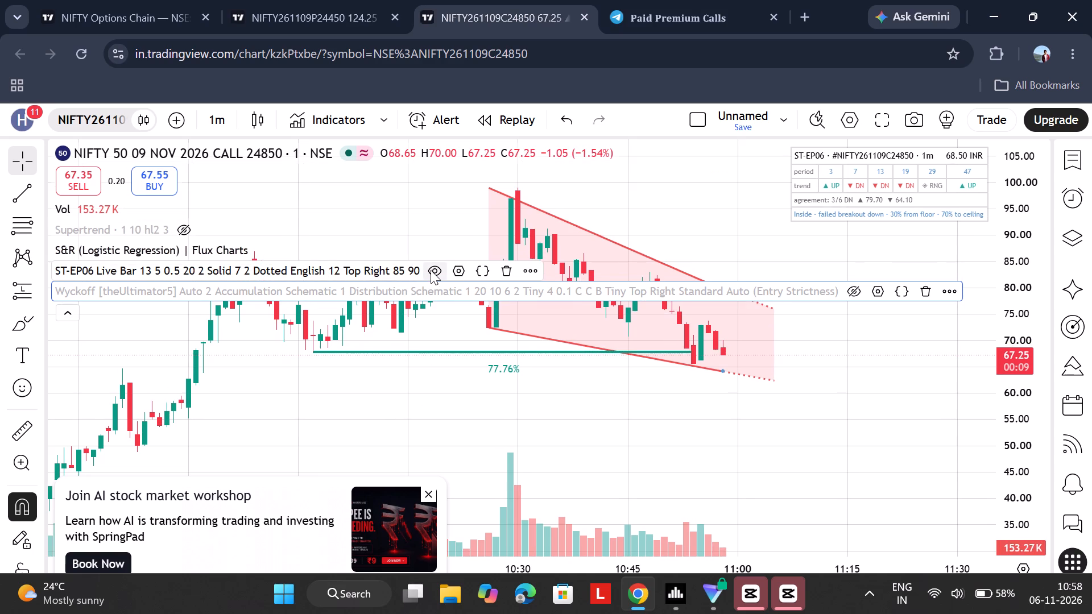
pyautogui.click(431, 270)
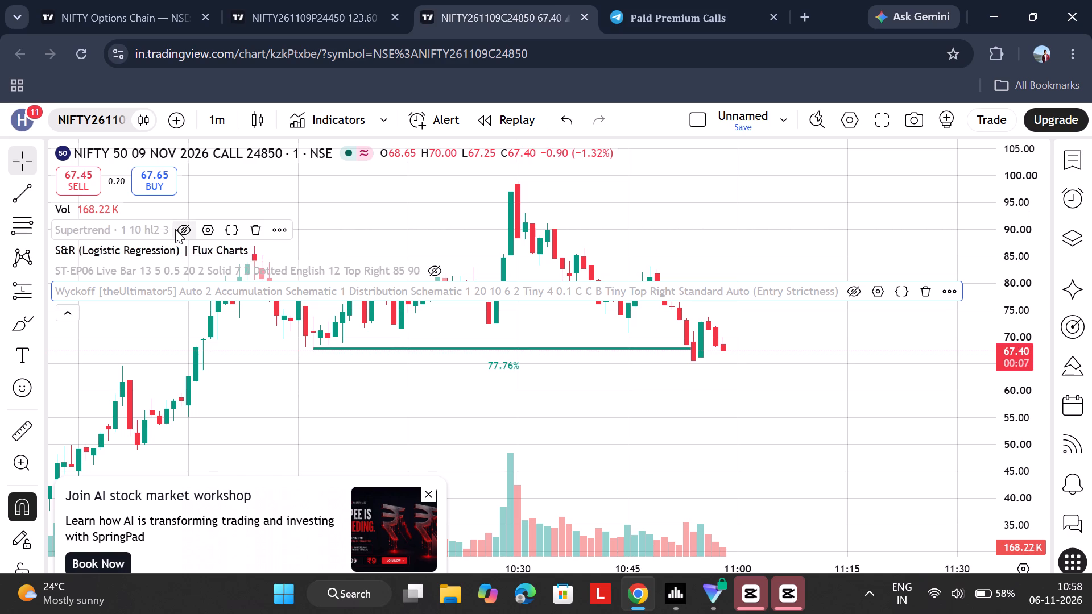
pyautogui.click(175, 229)
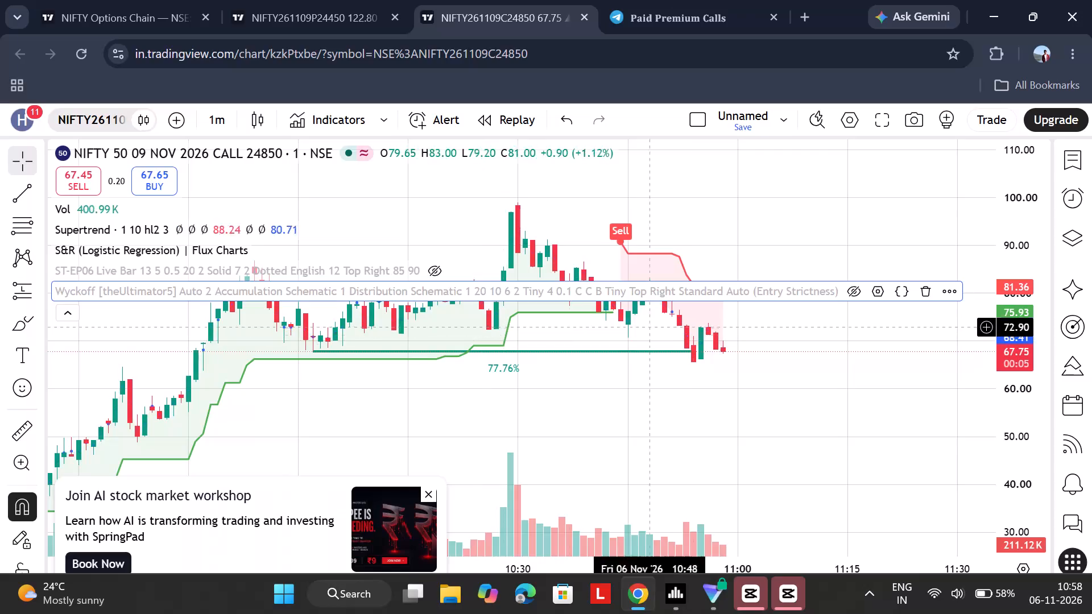
# Remove the Wyckoff [theUltimator5] indicator from the 24850 call chart.
pyautogui.scroll(1, 699, 335)
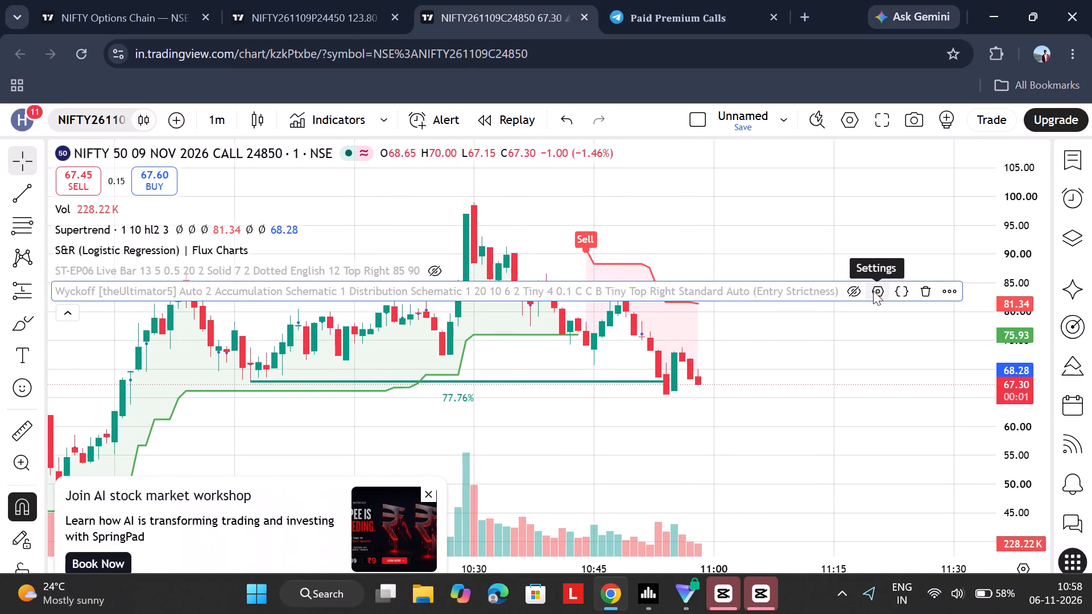
pyautogui.click(920, 290)
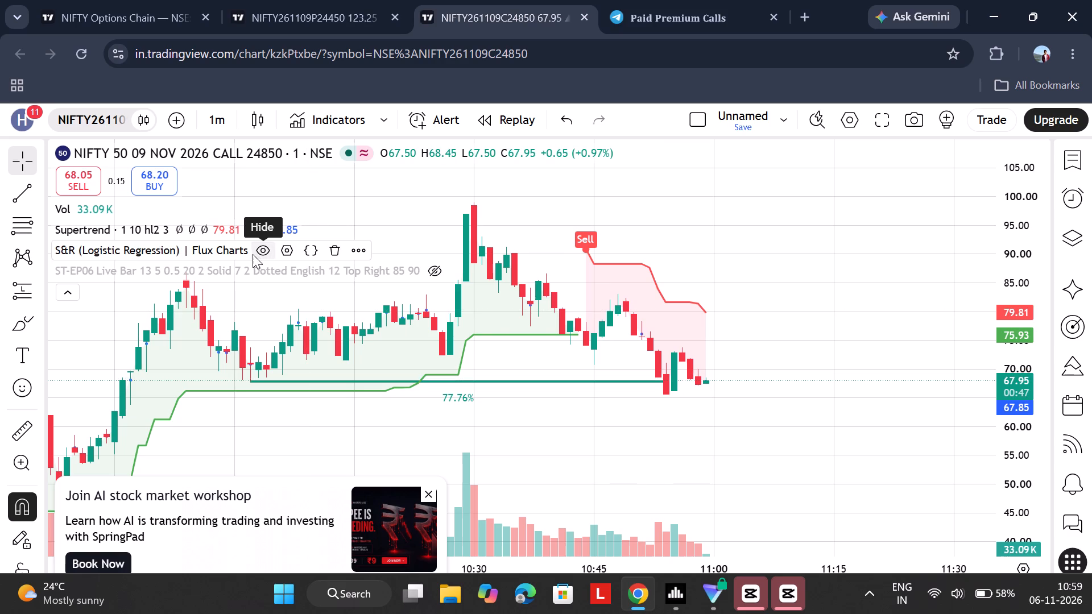
# Compare the 24850 call chart with and without the S&R (Logistic Regression) indicator, and check the 24450 put chart.
pyautogui.click(145, 237)
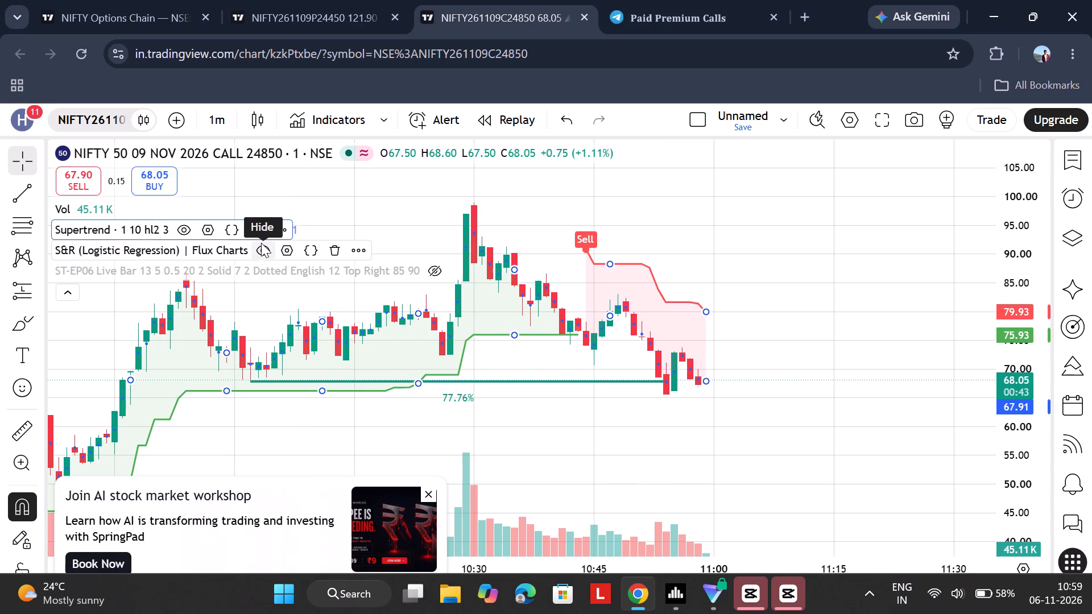
pyautogui.doubleClick(267, 247)
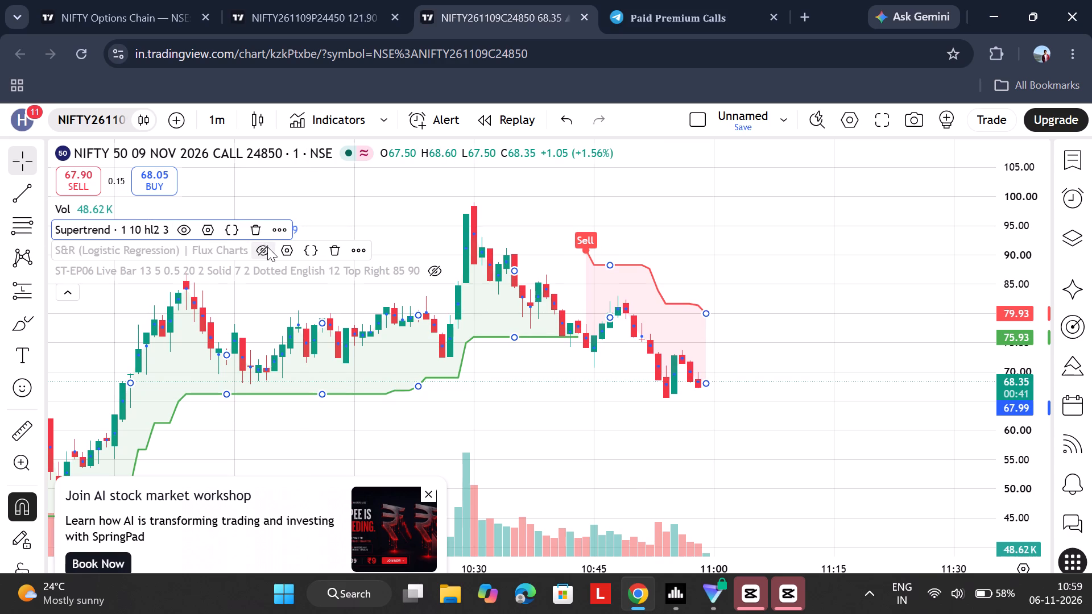
pyautogui.scroll(-1, 598, 391)
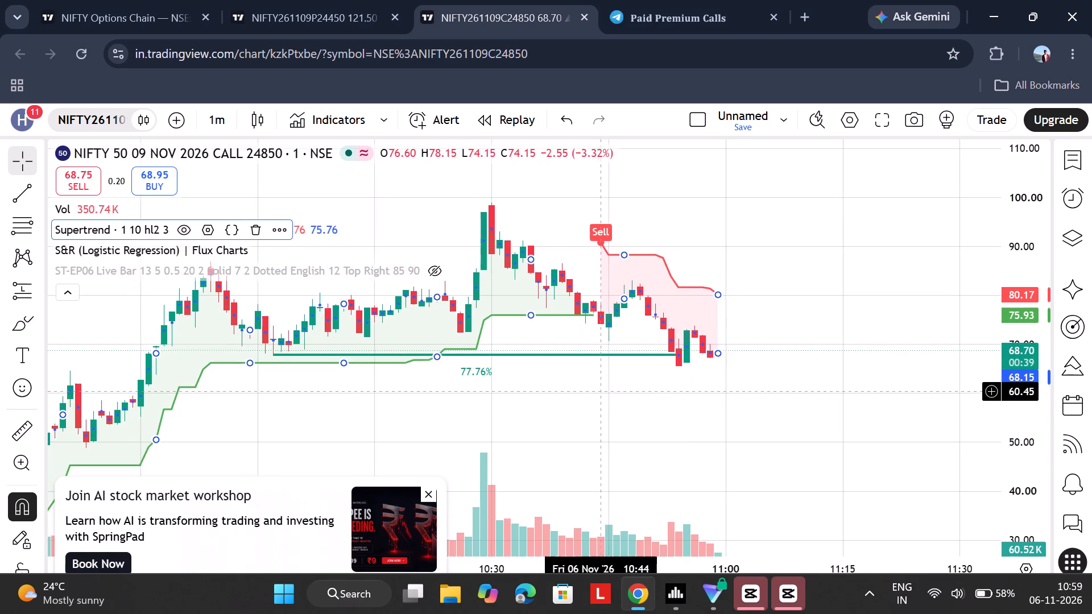
pyautogui.scroll(-1, 598, 391)
pyautogui.scroll(3, 598, 391)
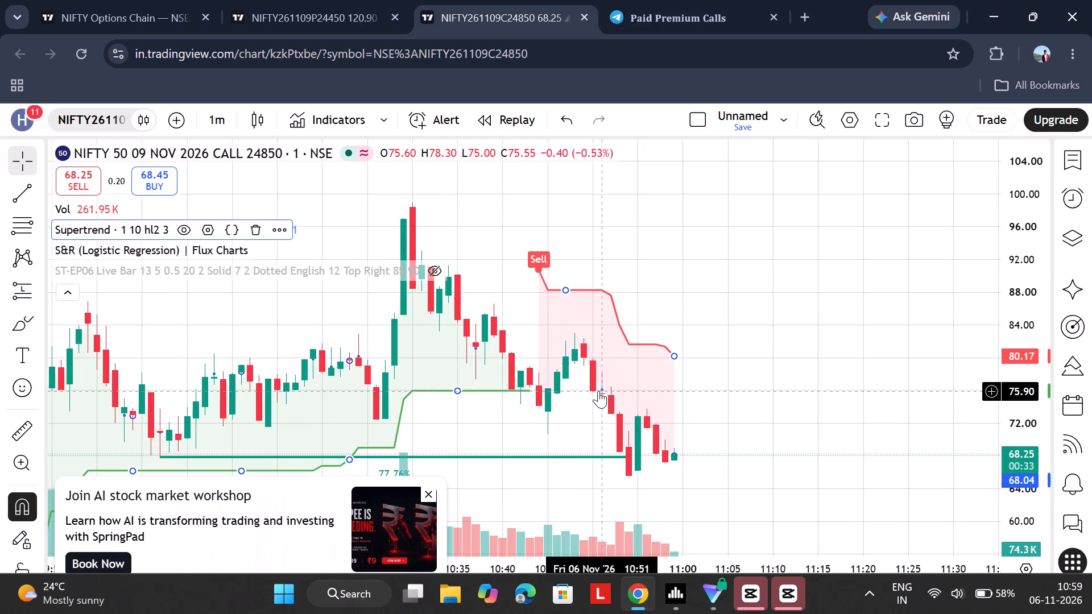
pyautogui.click(346, 0)
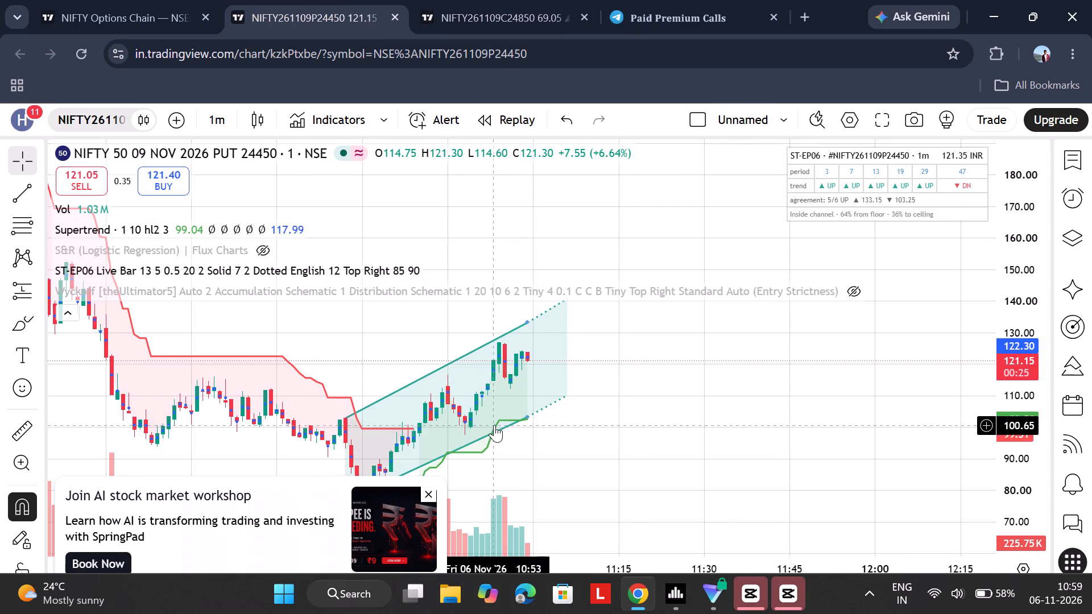
# Switch to CapCut, dismiss the Pro purchase offer and open project 1103.
pyautogui.hotkey('alt', 'Tab')
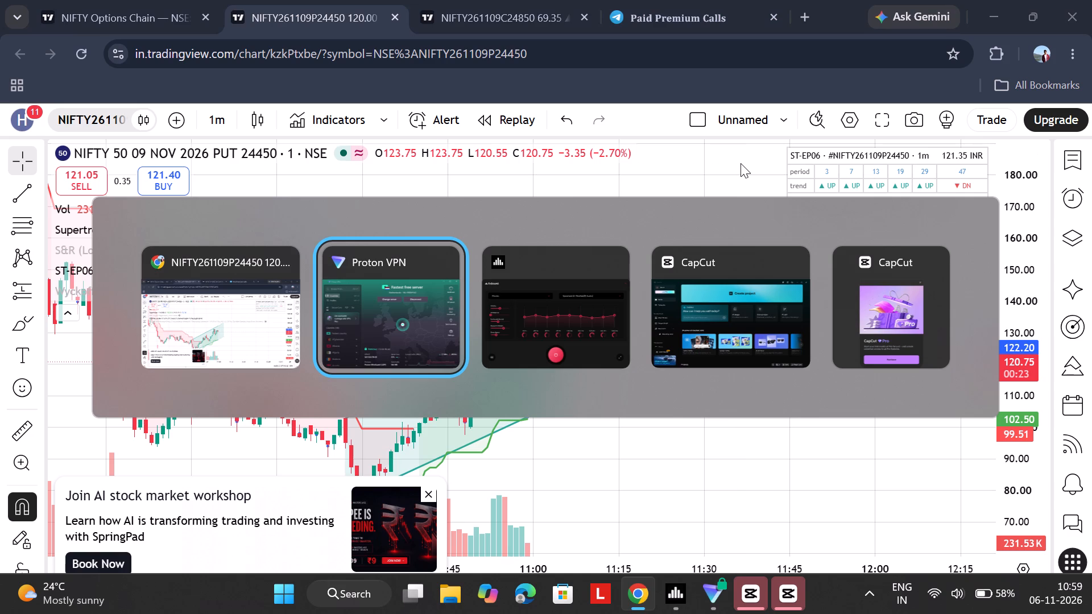
pyautogui.hotkey('alt', 'Tab')
pyautogui.hotkey('alt', 'Tab')
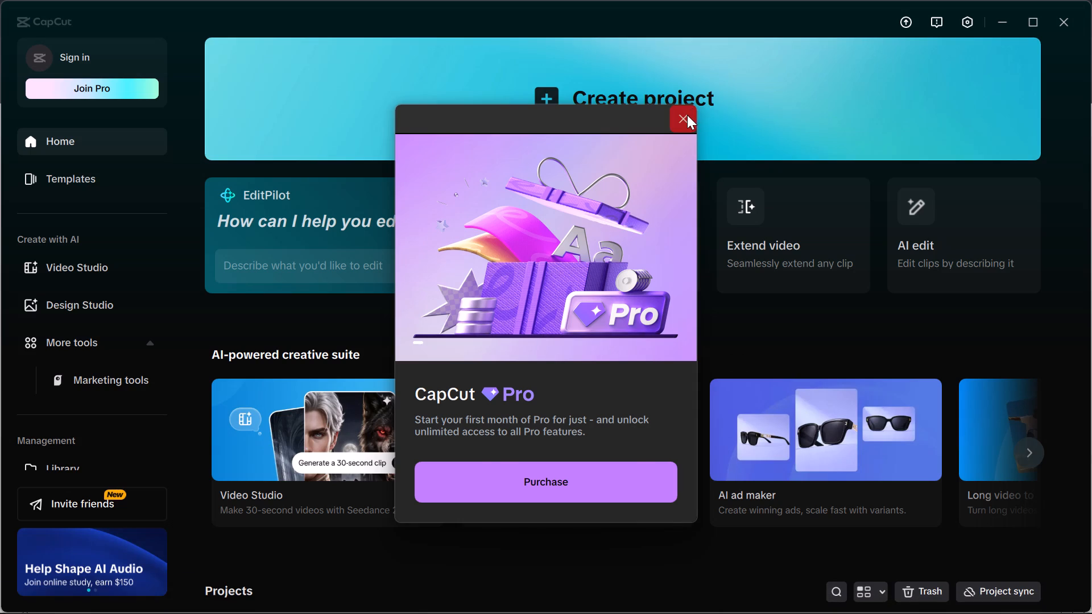
pyautogui.click(687, 115)
pyautogui.scroll(-4, 484, 331)
pyautogui.click(262, 422)
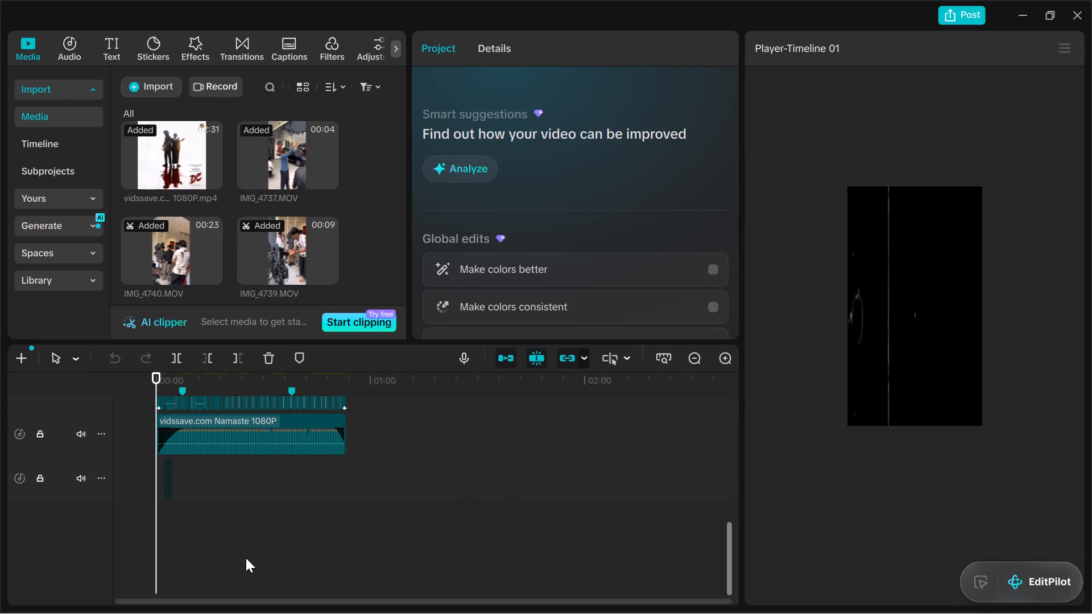
# Play the video from the start to about 00:12 with the timeline enlarged and the effect tracks in view.
pyautogui.keyDown('ctrl'); pyautogui.scroll(12, 246, 558); pyautogui.keyUp('ctrl')
pyautogui.keyDown('ctrl'); pyautogui.scroll(11, 246, 558); pyautogui.keyUp('ctrl')
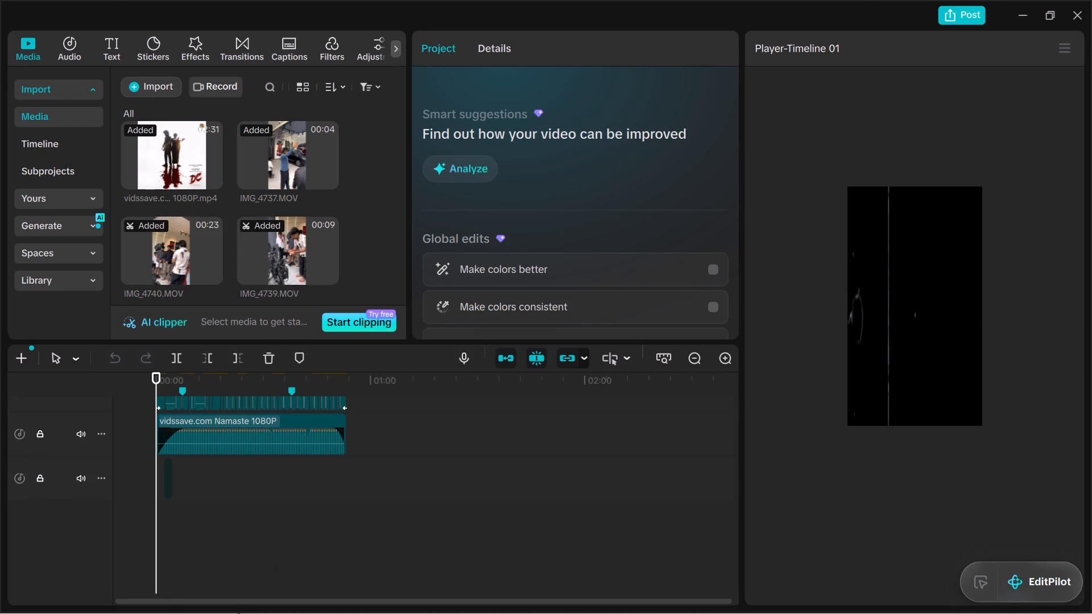
pyautogui.scroll(4, 358, 411)
pyautogui.keyDown('ctrl'); pyautogui.scroll(4, 200, 524); pyautogui.keyUp('ctrl')
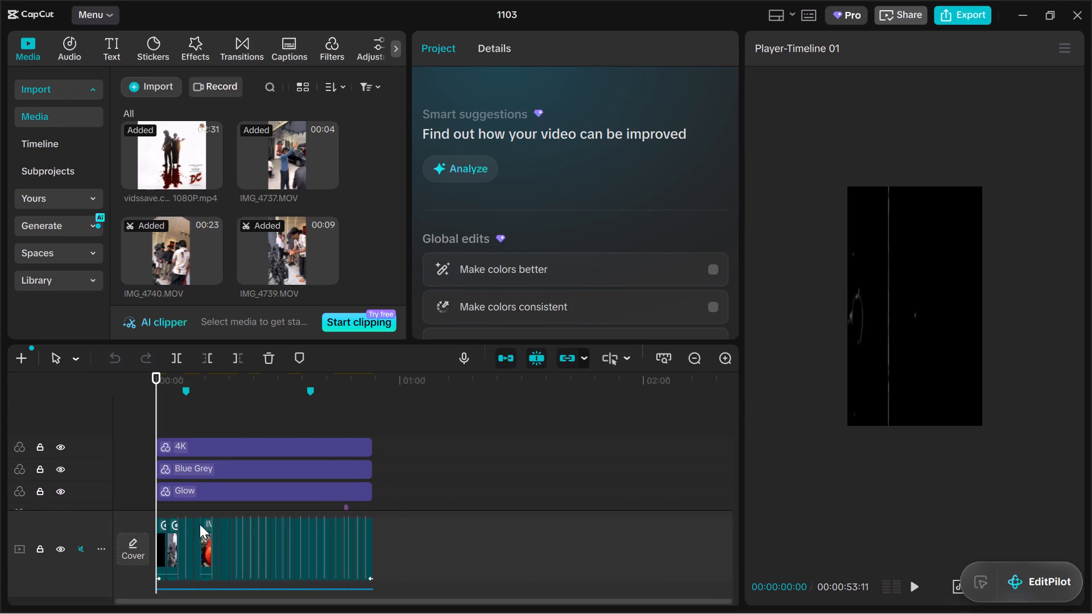
pyautogui.keyDown('ctrl'); pyautogui.scroll(3, 200, 524); pyautogui.keyUp('ctrl')
pyautogui.hscroll(9, 200, 524)
pyautogui.keyDown('ctrl'); pyautogui.scroll(3, 200, 524); pyautogui.keyUp('ctrl')
pyautogui.hscroll(2, 200, 524)
pyautogui.keyDown('ctrl'); pyautogui.scroll(5, 200, 524); pyautogui.keyUp('ctrl')
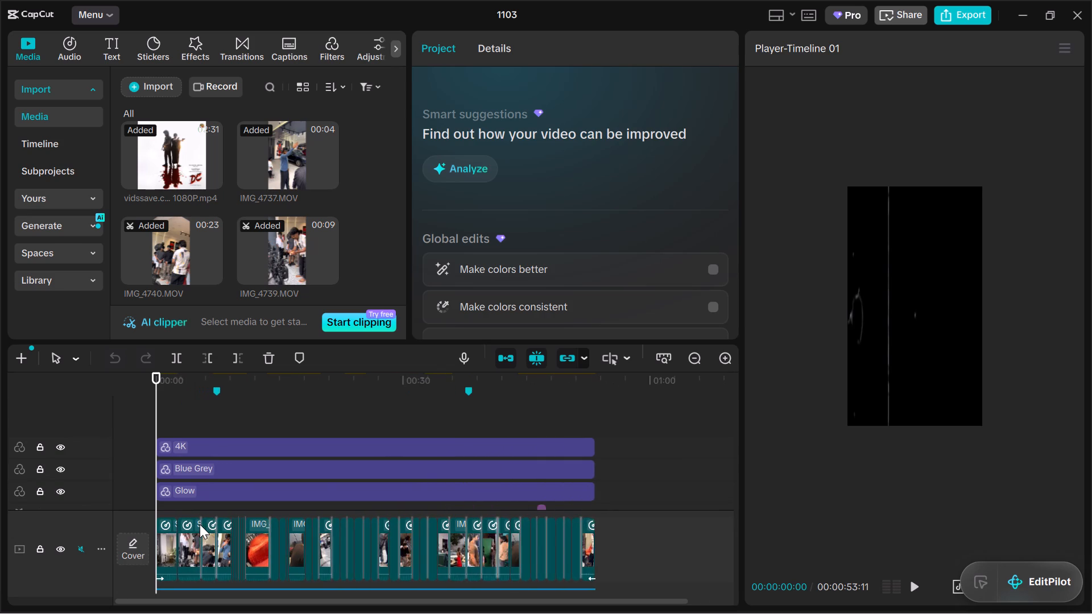
pyautogui.keyDown('ctrl'); pyautogui.scroll(5, 200, 524); pyautogui.keyUp('ctrl')
pyautogui.hscroll(1, 200, 524)
pyautogui.keyDown('ctrl'); pyautogui.scroll(2, 200, 524); pyautogui.keyUp('ctrl')
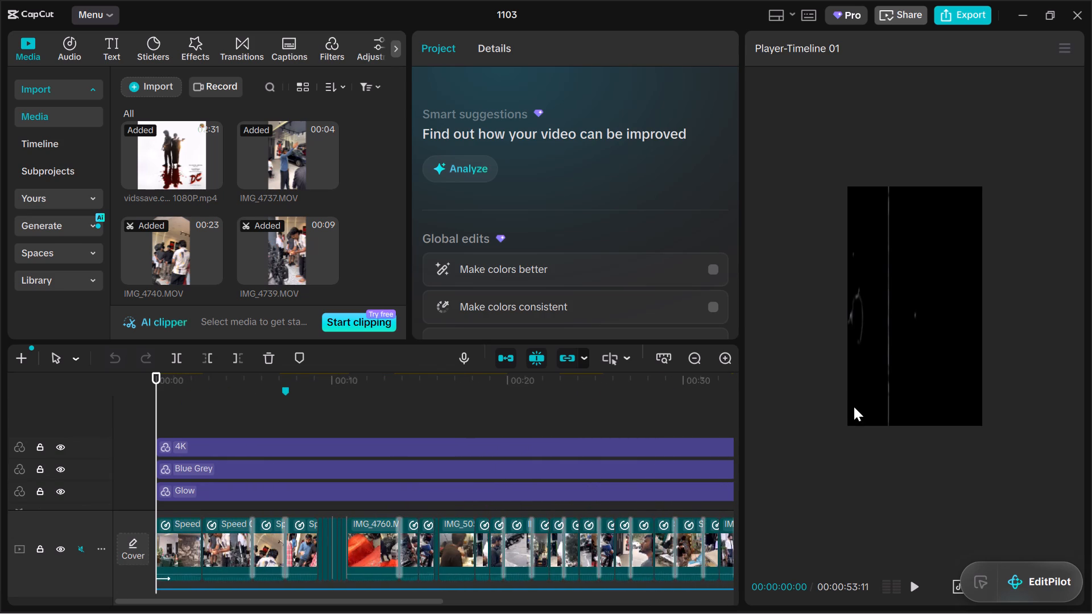
pyautogui.keyDown('ctrl'); pyautogui.scroll(4, 528, 476); pyautogui.keyUp('ctrl')
pyautogui.hscroll(15, 528, 476)
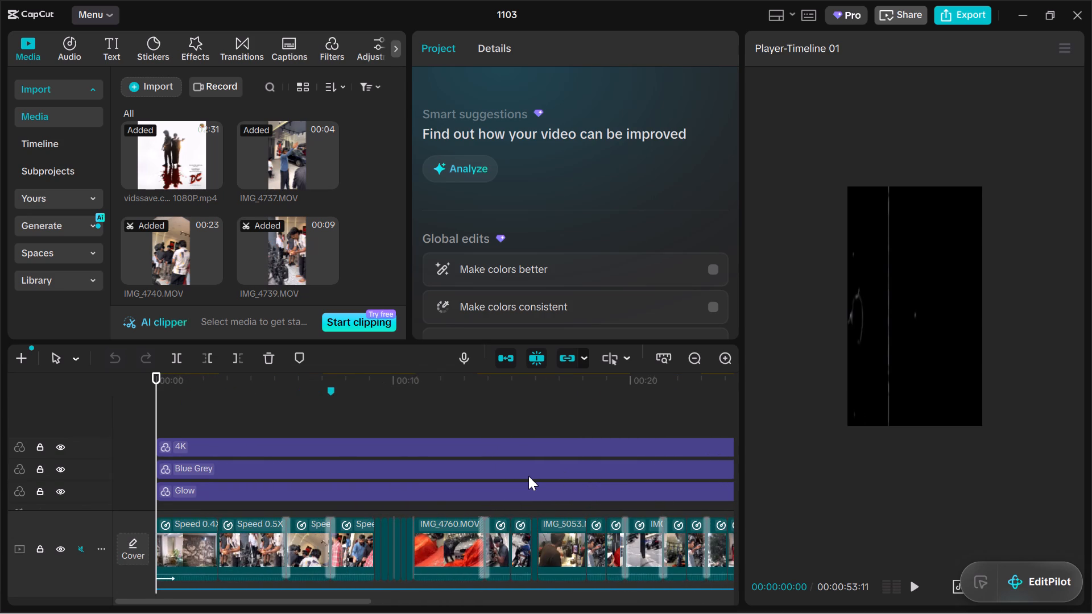
pyautogui.press('space')
pyautogui.scroll(-2, 528, 476)
pyautogui.scroll(1, 528, 476)
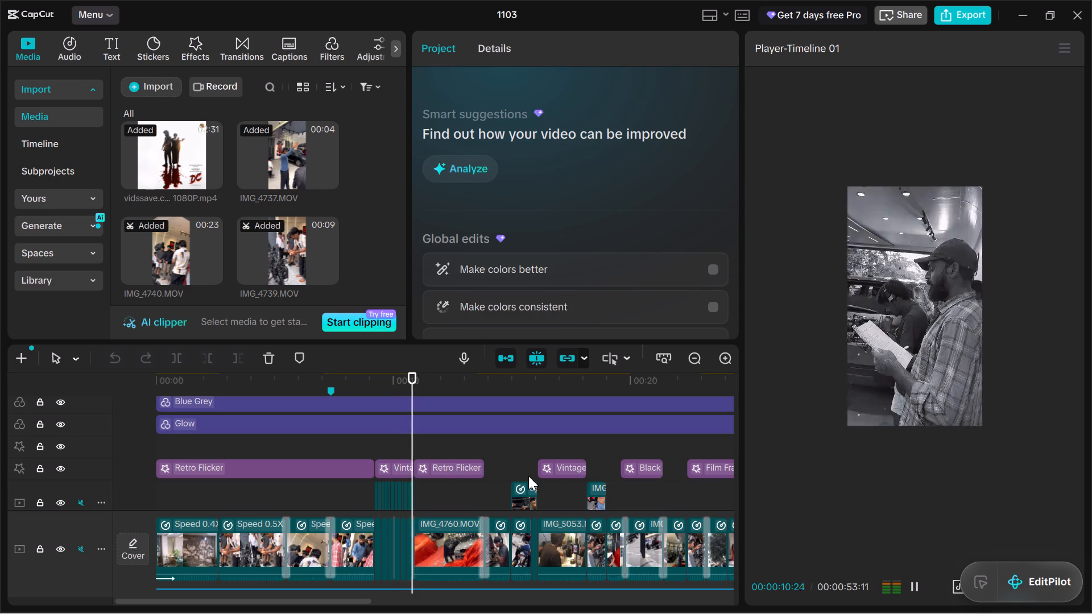
pyautogui.write('v')
pyautogui.press('space')
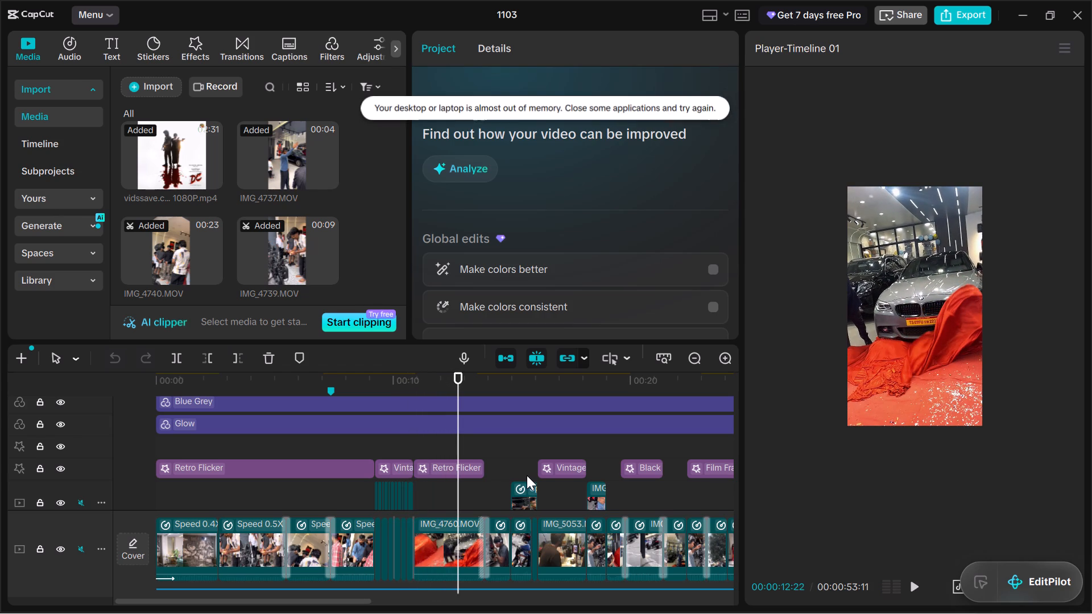
# Replay the video from the Vintage effect near 00:10 and continue to about 00:27 to check the effects.
pyautogui.press('space')
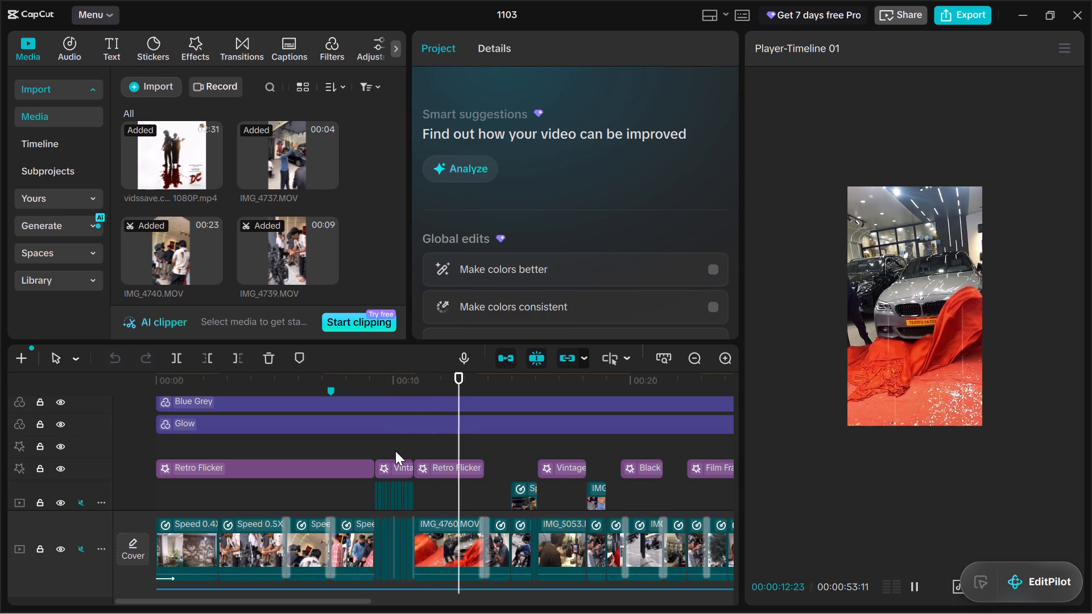
pyautogui.doubleClick(395, 451)
pyautogui.press('space')
pyautogui.press('space')
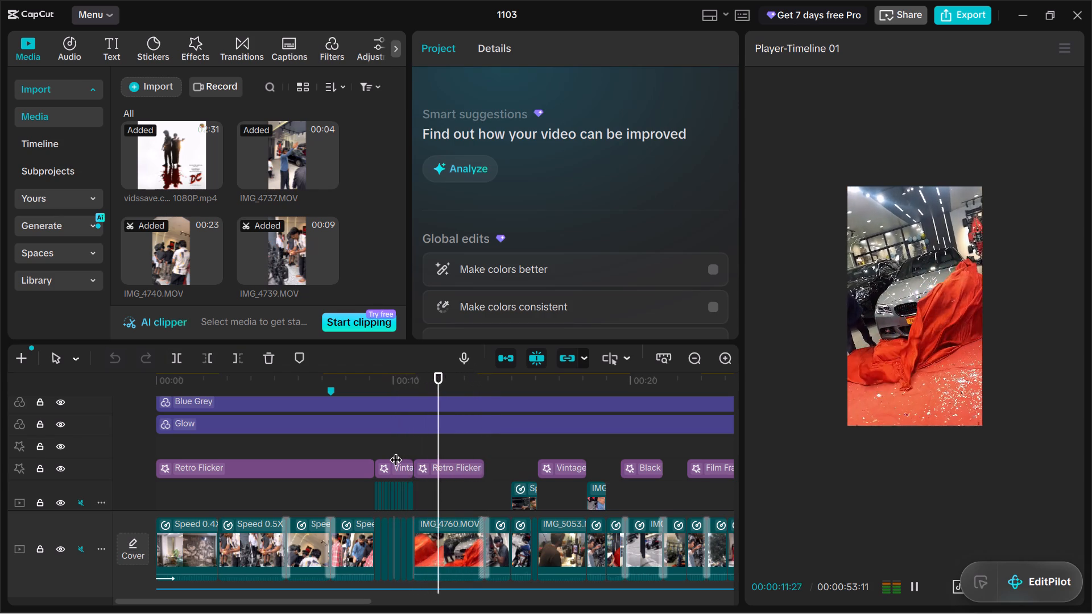
pyautogui.press('space')
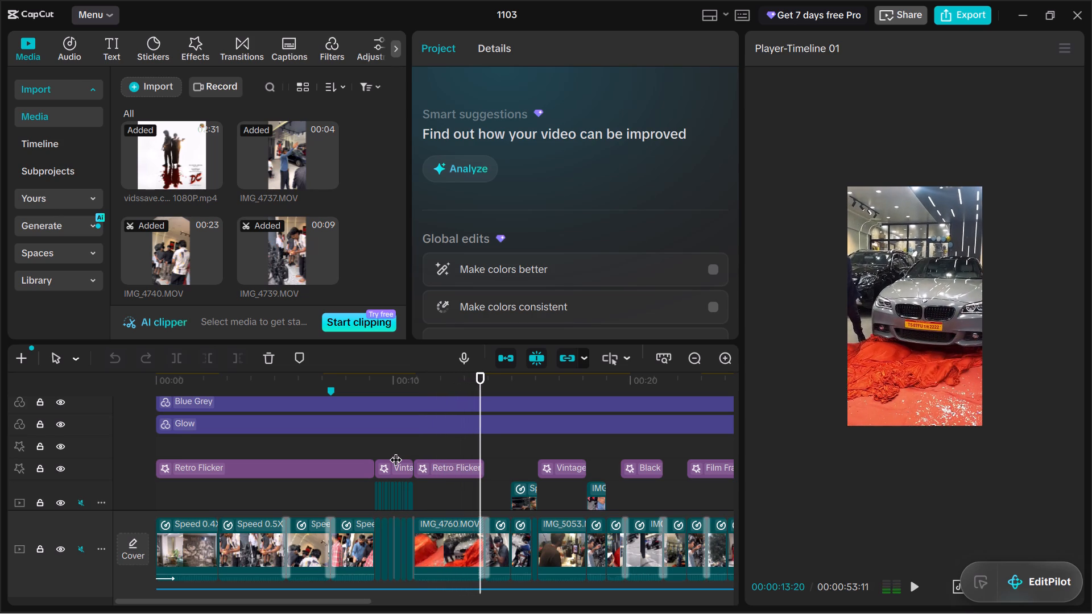
pyautogui.press('space')
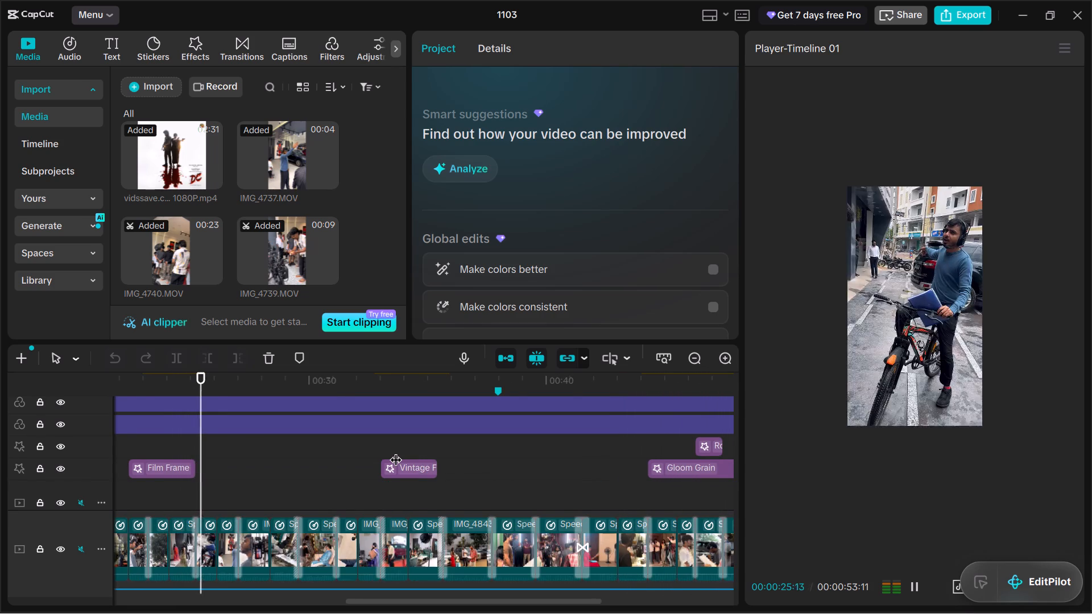
pyautogui.press('space')
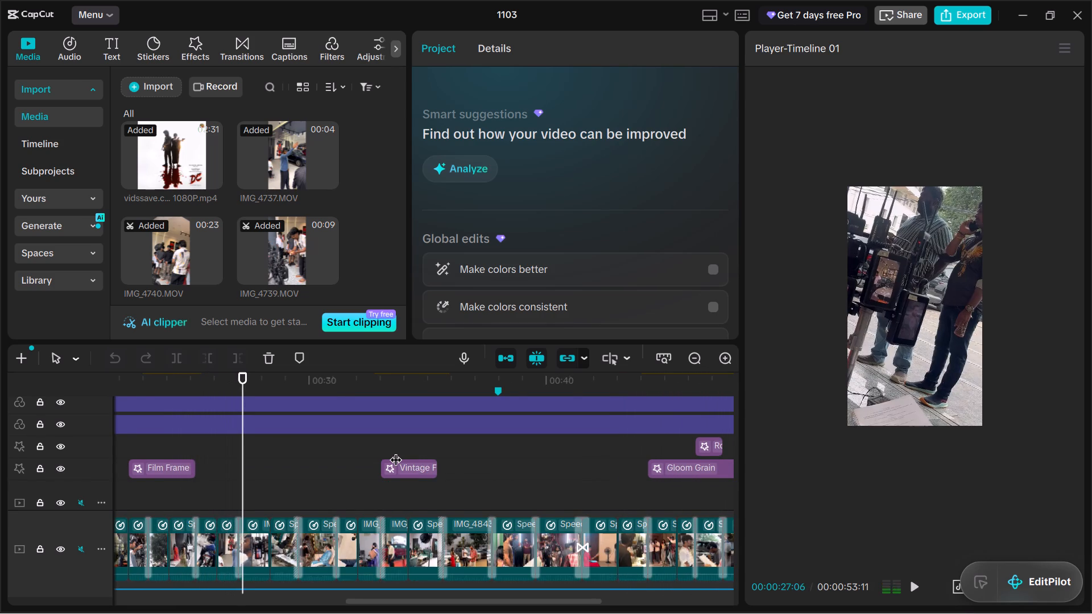
# Play short stretches of the video at about 00:27 and in the gap after the second Retro Flicker effect, near 00:14.
pyautogui.press('space')
pyautogui.press('space')
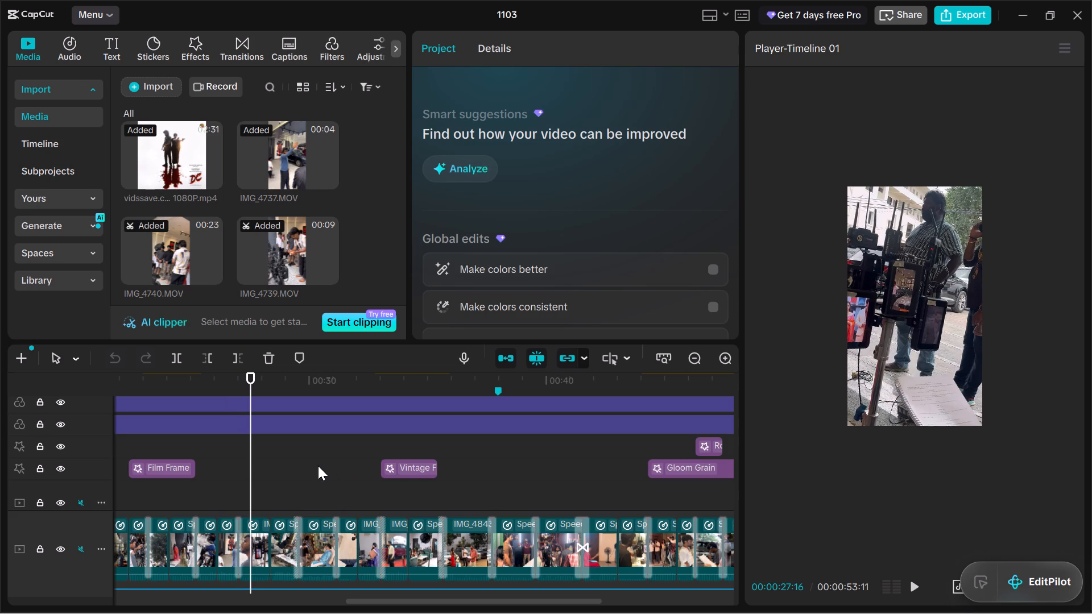
pyautogui.hscroll(2, 254, 450)
pyautogui.hscroll(-1, 254, 450)
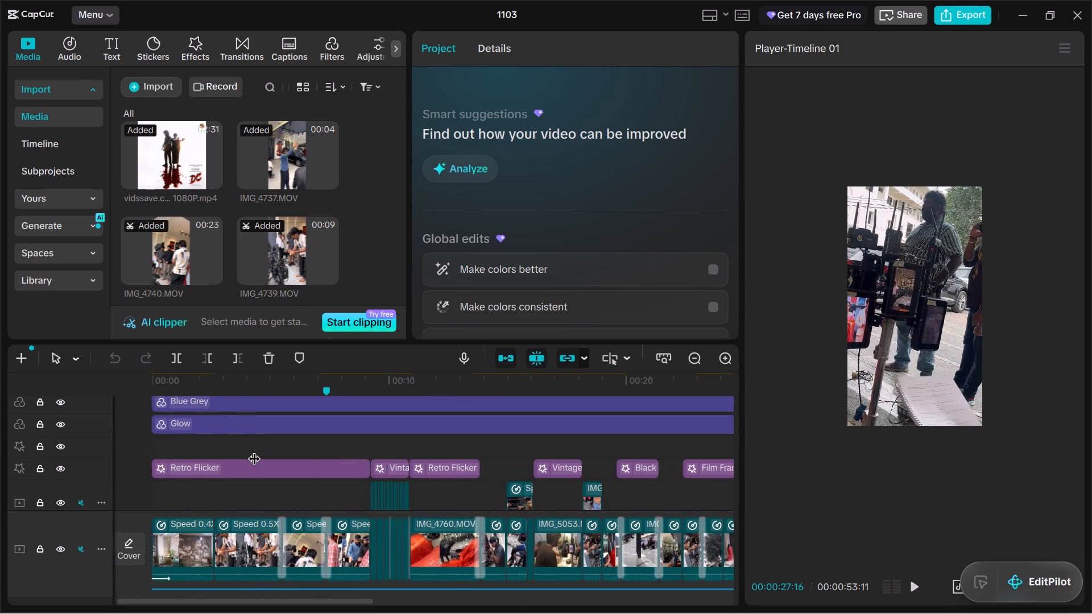
pyautogui.hscroll(-1, 254, 450)
pyautogui.doubleClick(280, 435)
pyautogui.press('space')
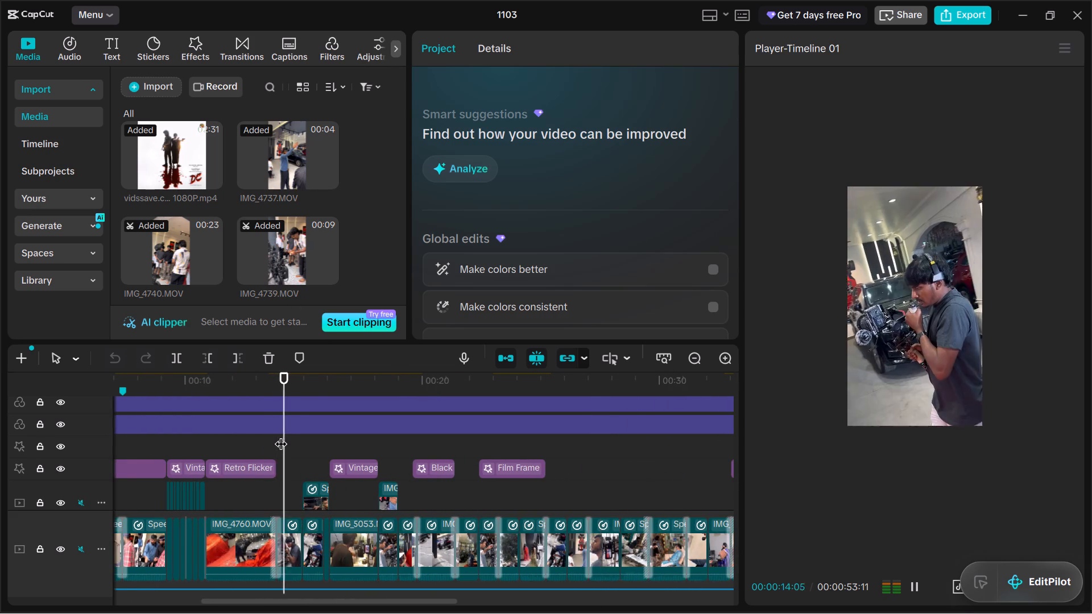
pyautogui.press('space')
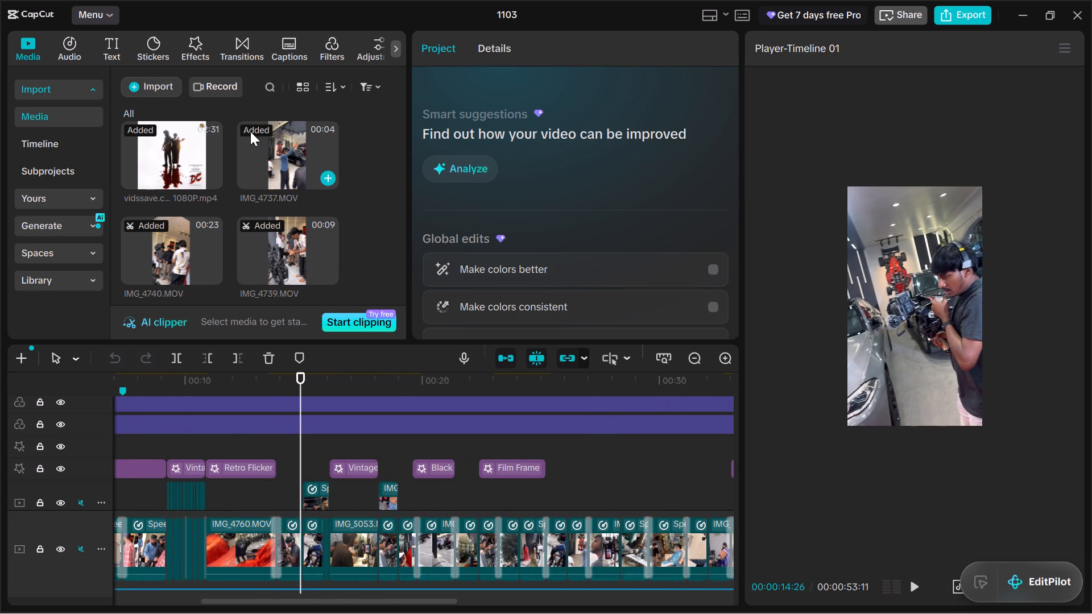
# Search the video effects library for glitch, glancing at the 24450 put chart in Chrome while the results load.
pyautogui.doubleClick(190, 47)
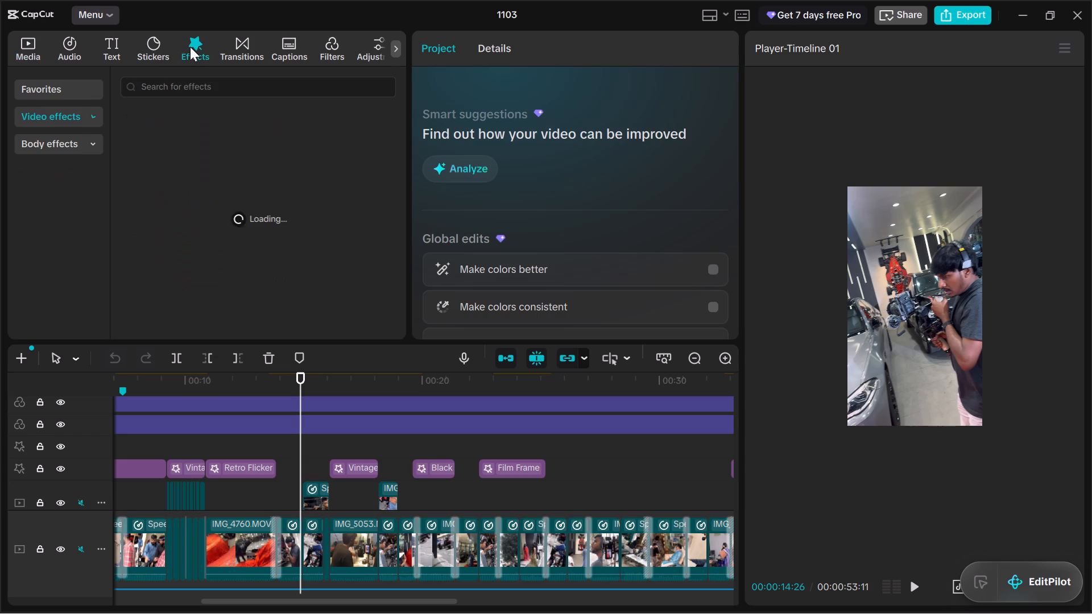
pyautogui.click(195, 80)
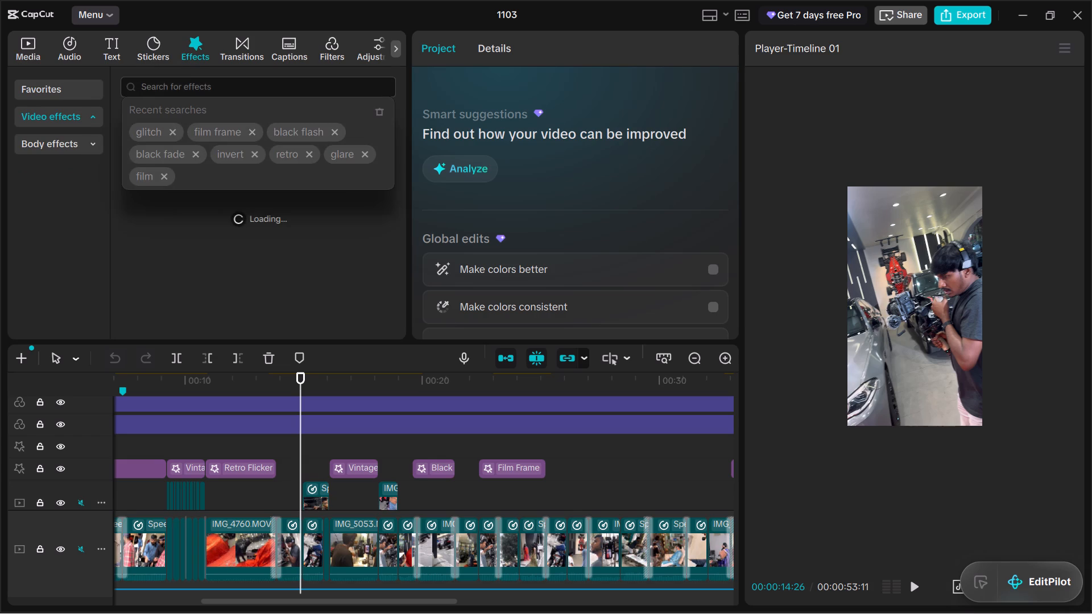
pyautogui.click(151, 127)
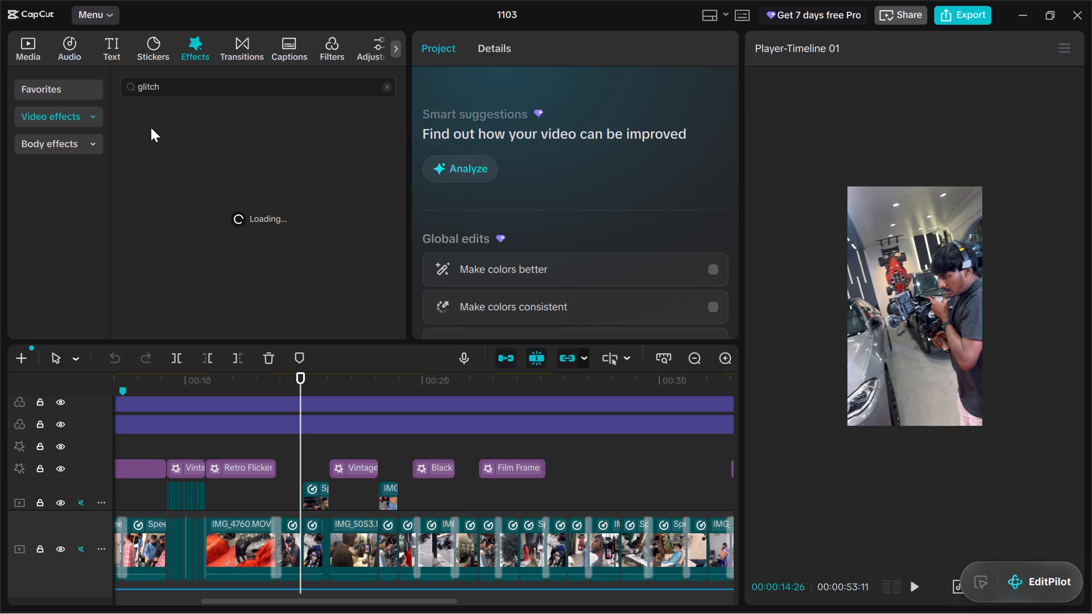
pyautogui.hotkey('alt', 'Tab')
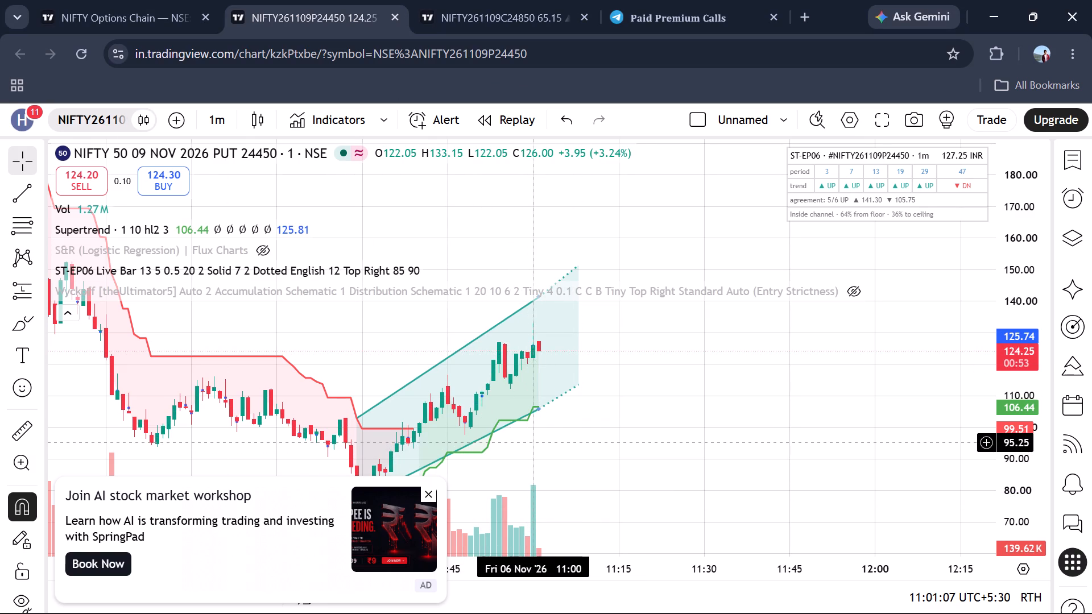
pyautogui.hotkey('alt', 'Tab')
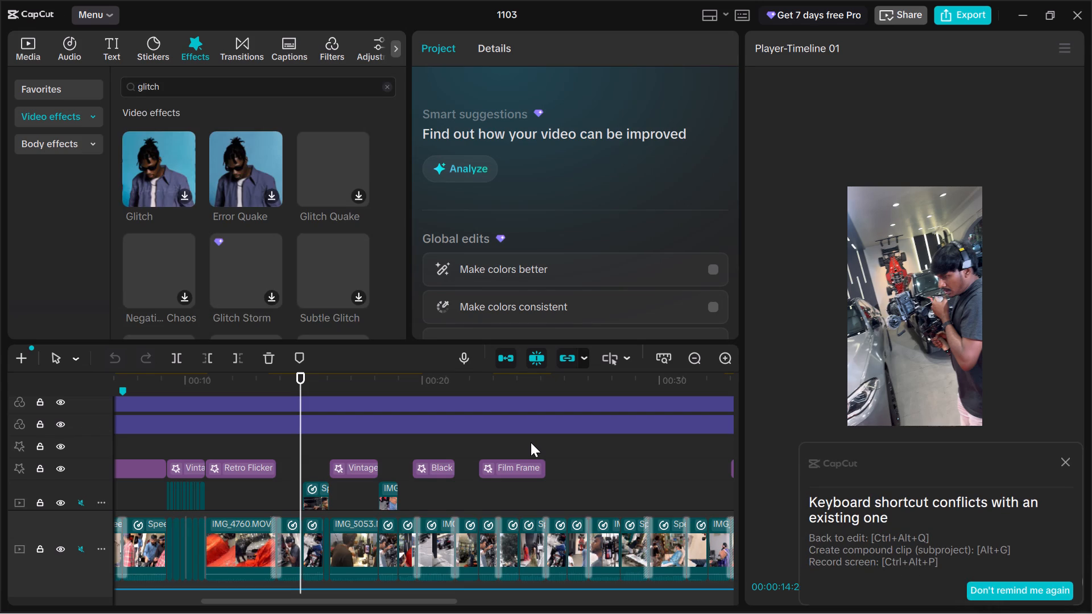
# Preview the Glitch effect, and place the playhead at the end of the second Retro Flicker effect, near 00:13.
pyautogui.doubleClick(178, 161)
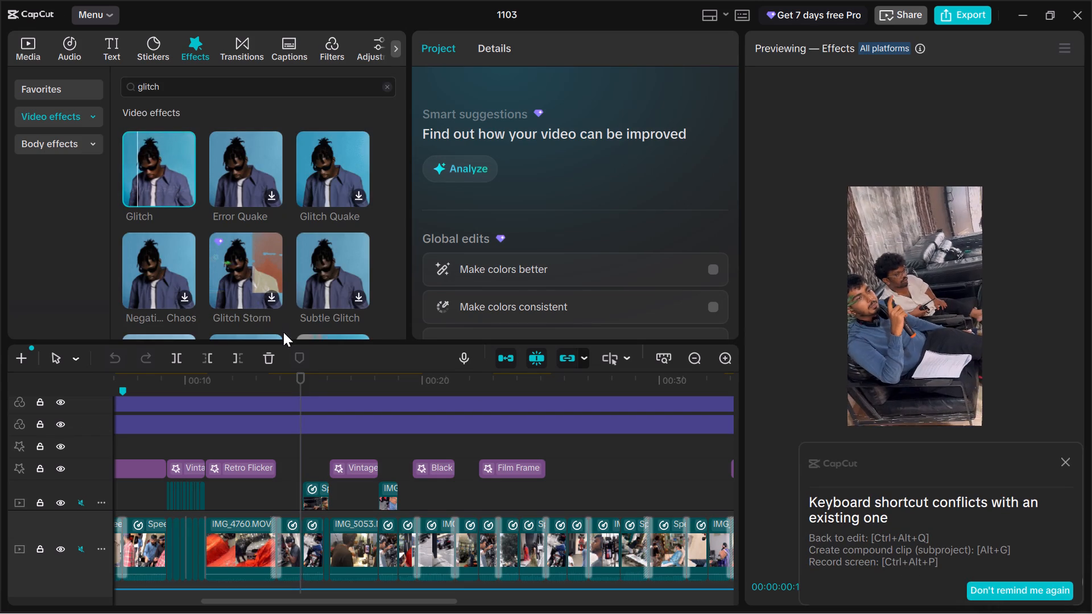
pyautogui.doubleClick(281, 380)
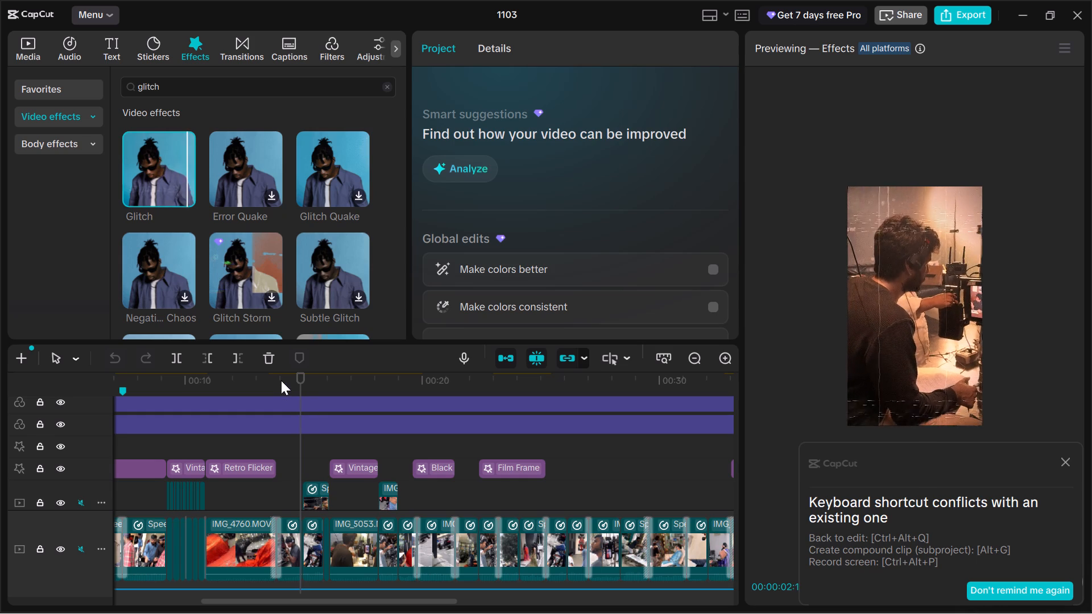
pyautogui.doubleClick(281, 380)
pyautogui.click(281, 380)
pyautogui.moveTo(281, 380); pyautogui.dragTo(286, 447)
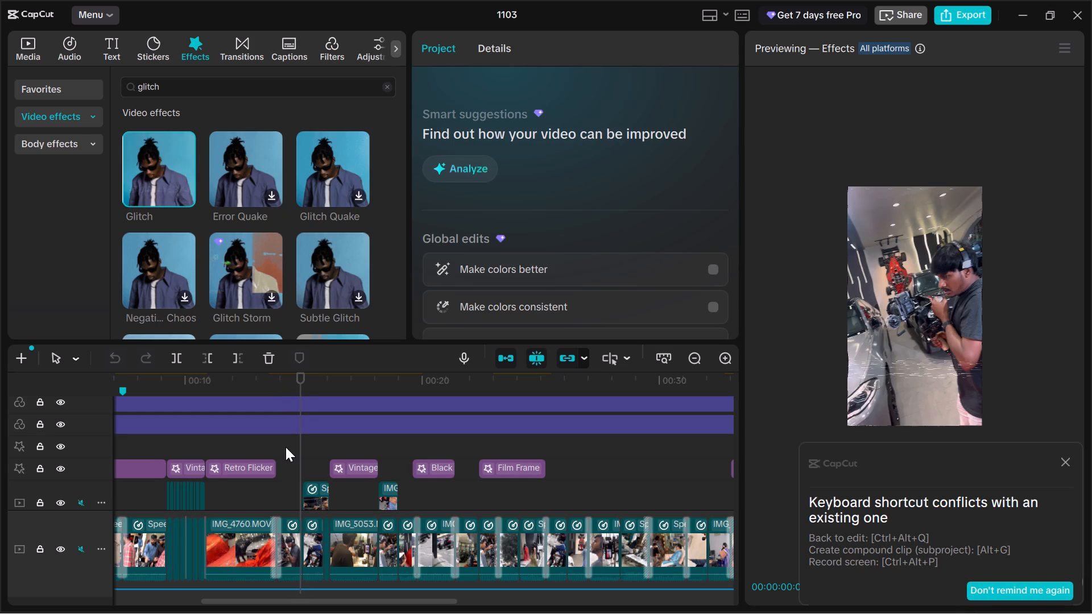
pyautogui.doubleClick(286, 447)
pyautogui.moveTo(283, 447); pyautogui.dragTo(275, 448)
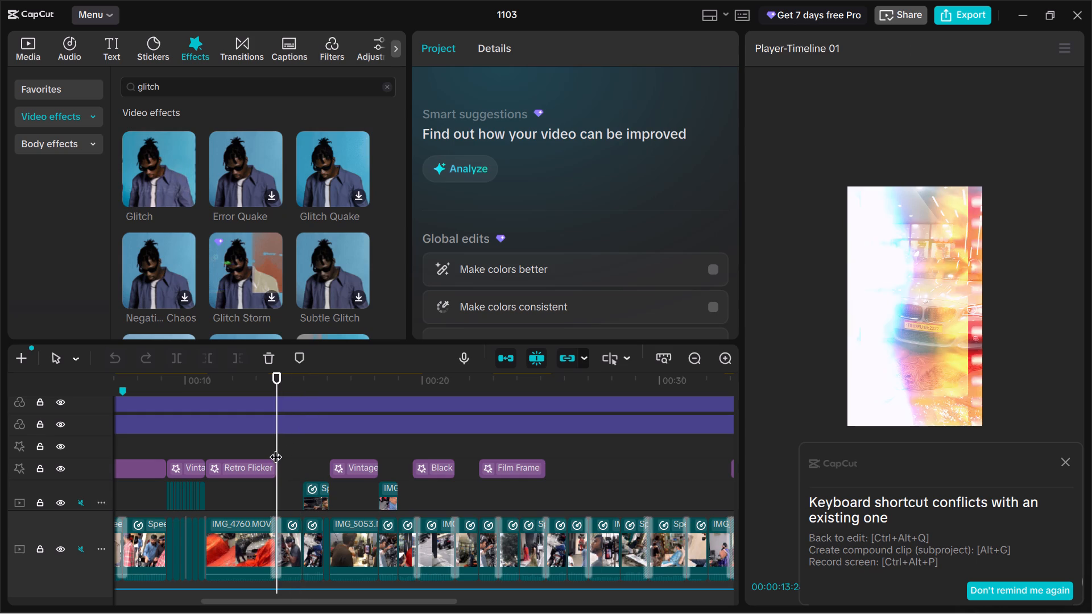
# Browse the glitch effects and preview Glitch, Glitch Flip and Misalig... Glitch on the video for comparison.
pyautogui.doubleClick(141, 142)
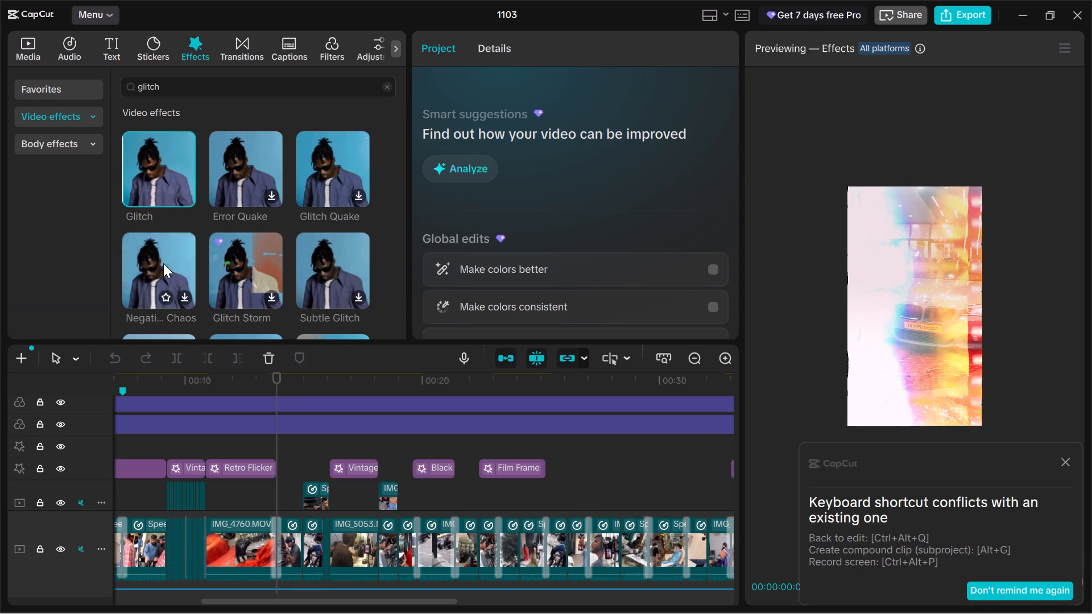
pyautogui.scroll(-2, 163, 263)
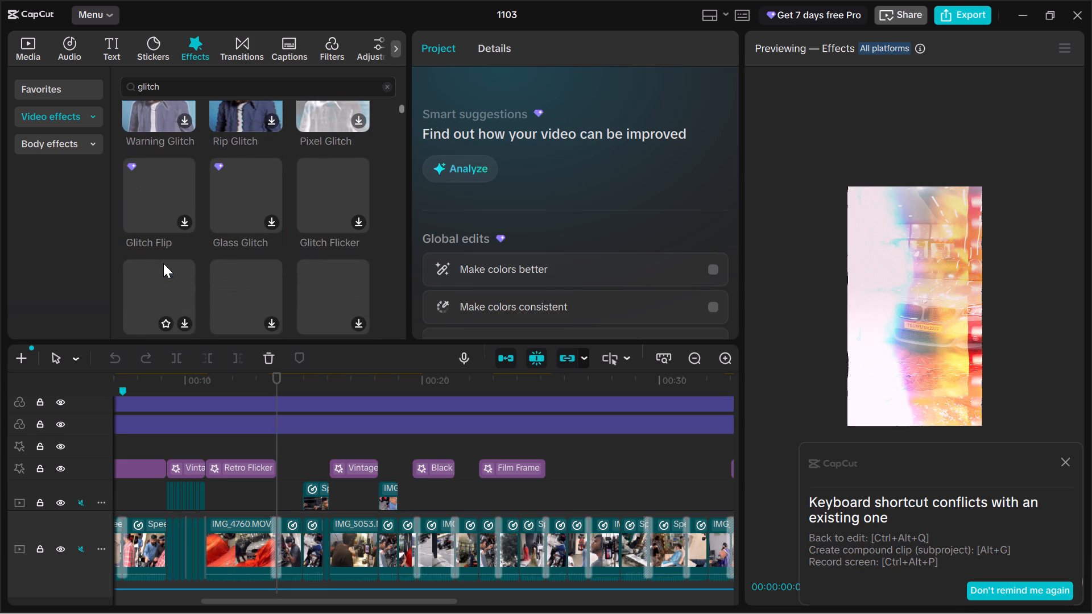
pyautogui.scroll(1, 144, 187)
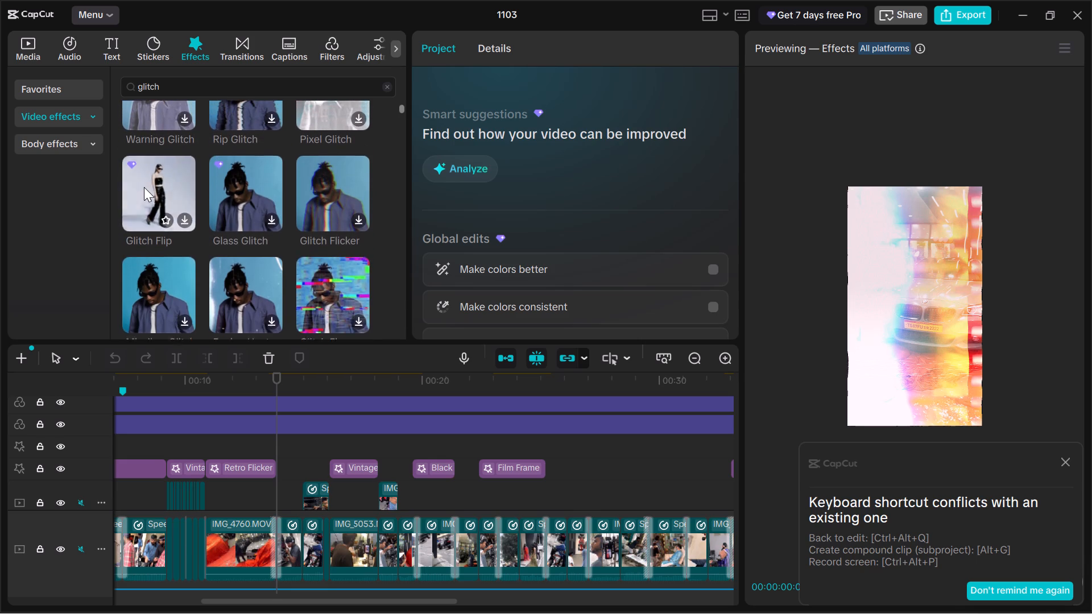
pyautogui.scroll(2, 144, 187)
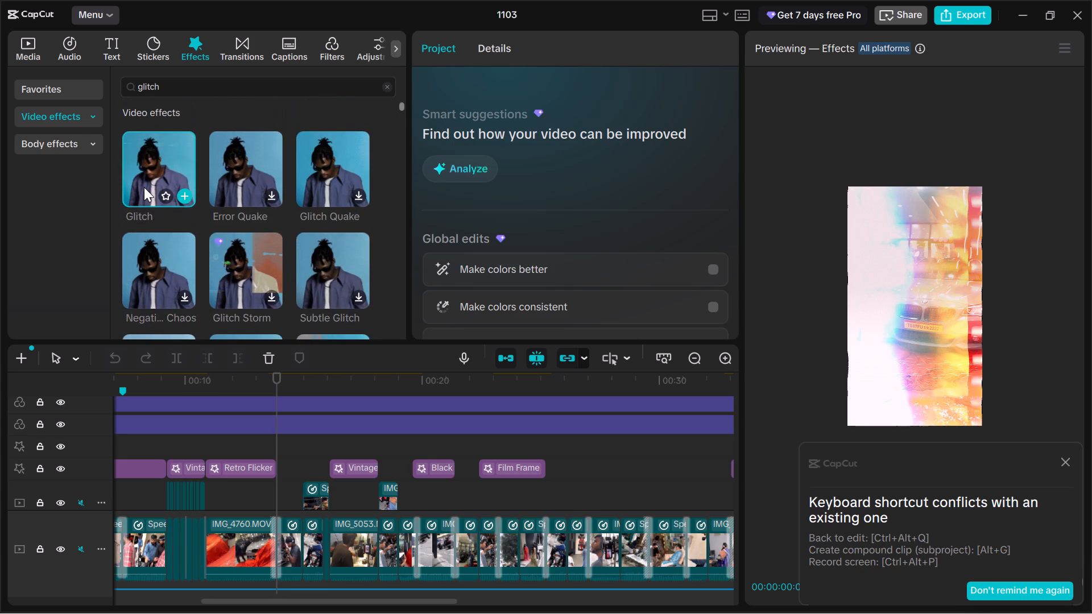
pyautogui.scroll(1, 144, 187)
pyautogui.doubleClick(177, 167)
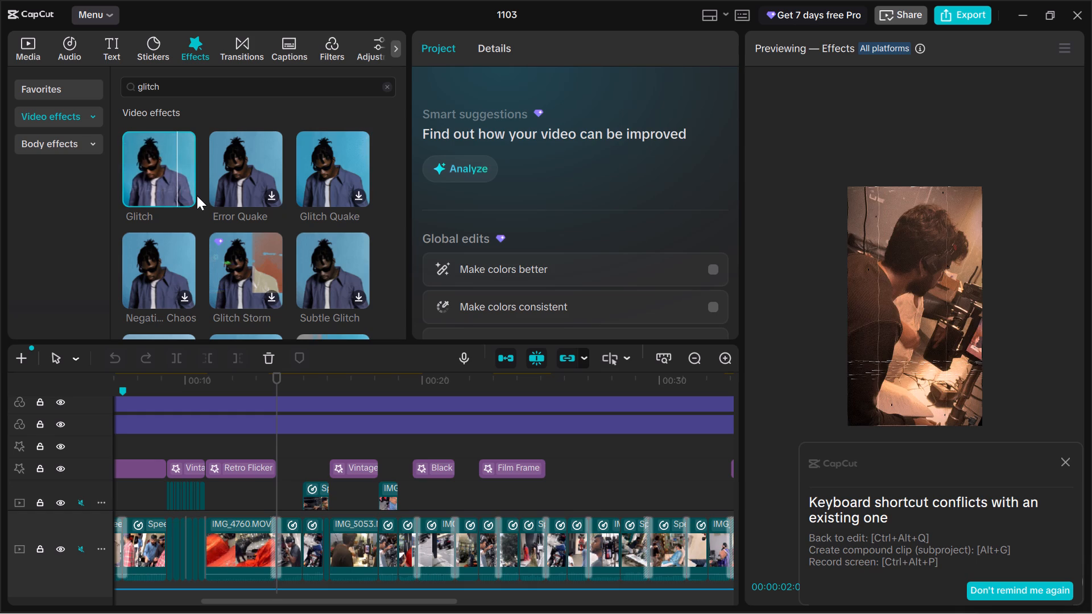
pyautogui.scroll(-1, 186, 234)
pyautogui.doubleClick(166, 201)
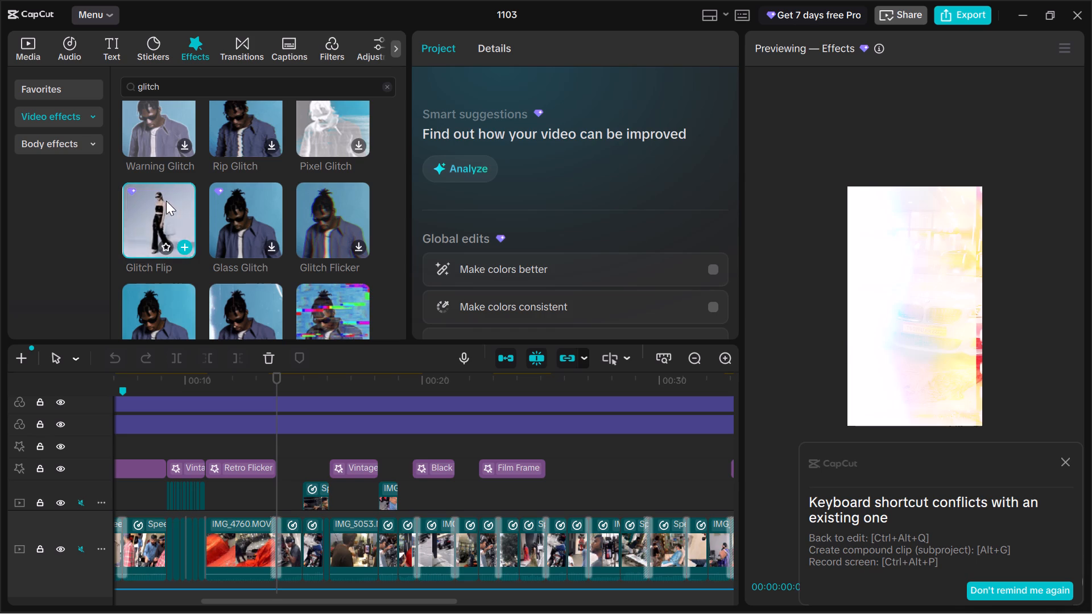
pyautogui.scroll(-1, 166, 201)
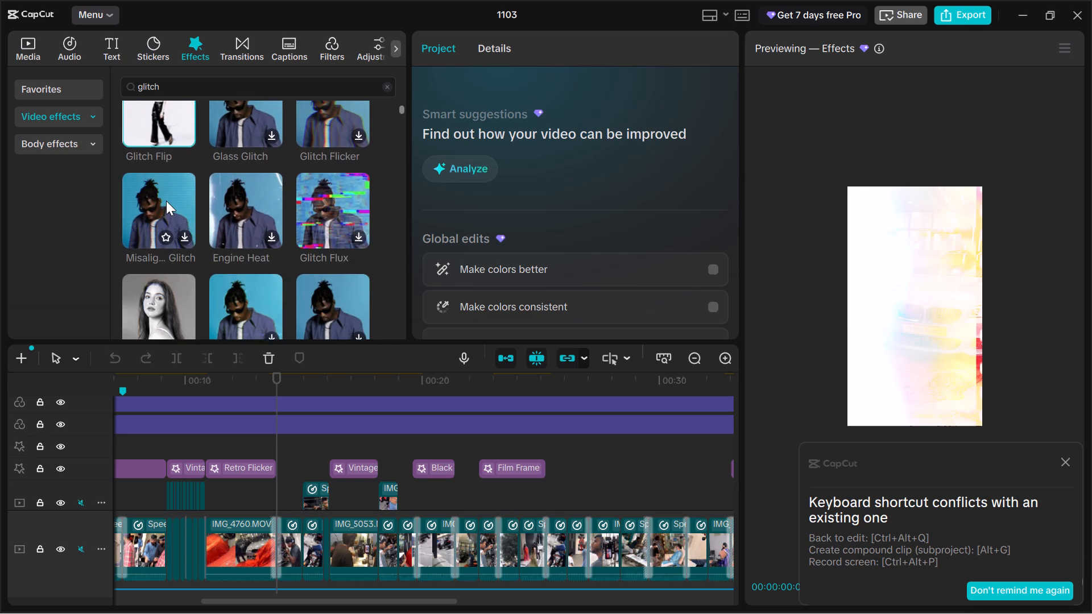
pyautogui.scroll(-1, 166, 201)
pyautogui.doubleClick(166, 201)
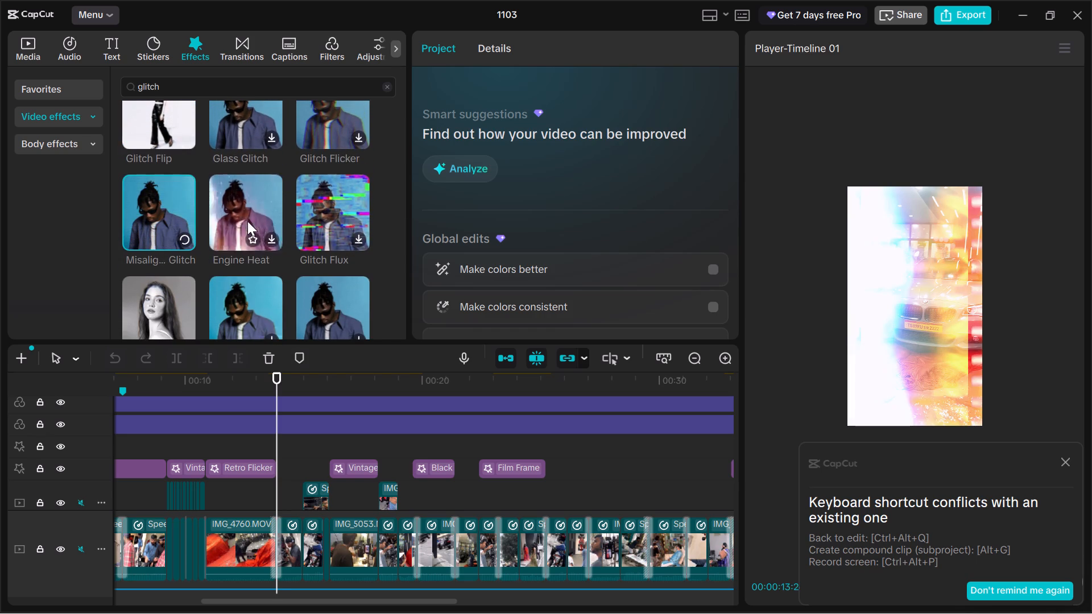
pyautogui.scroll(-2, 247, 221)
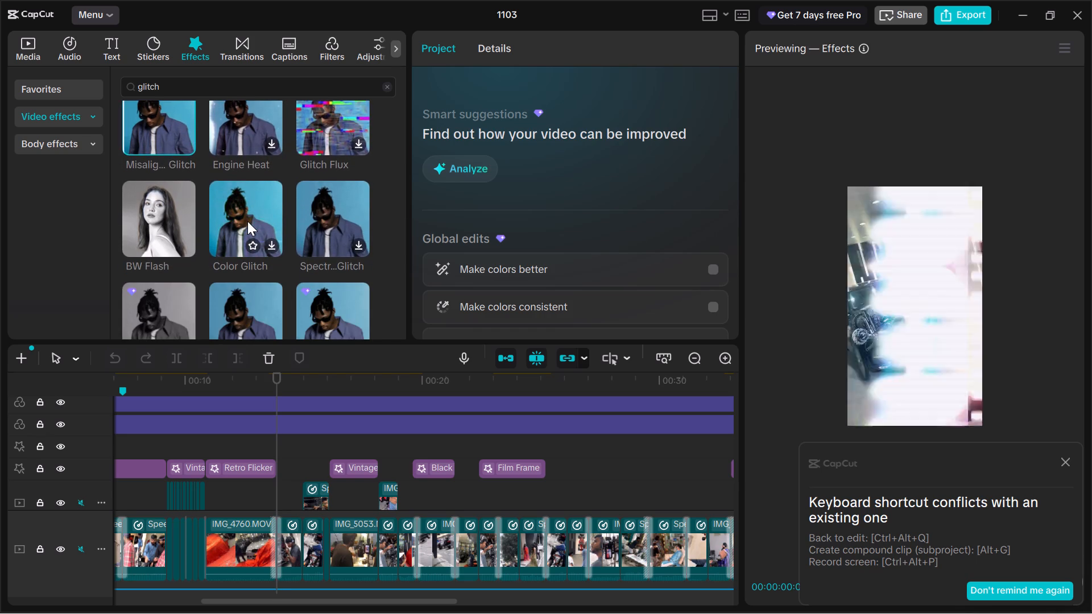
pyautogui.scroll(-1, 247, 221)
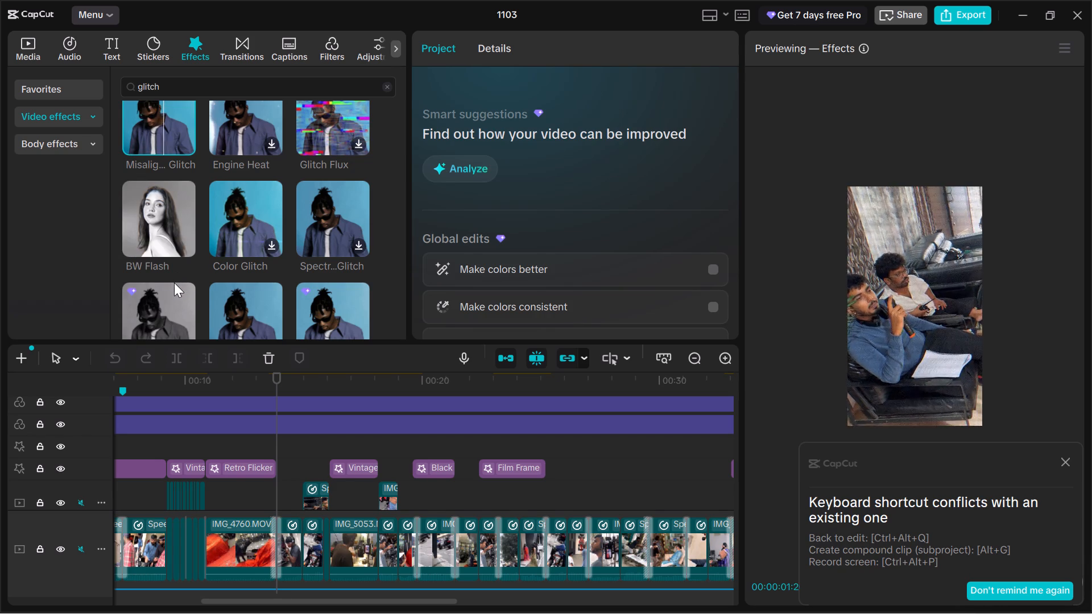
pyautogui.scroll(2, 183, 272)
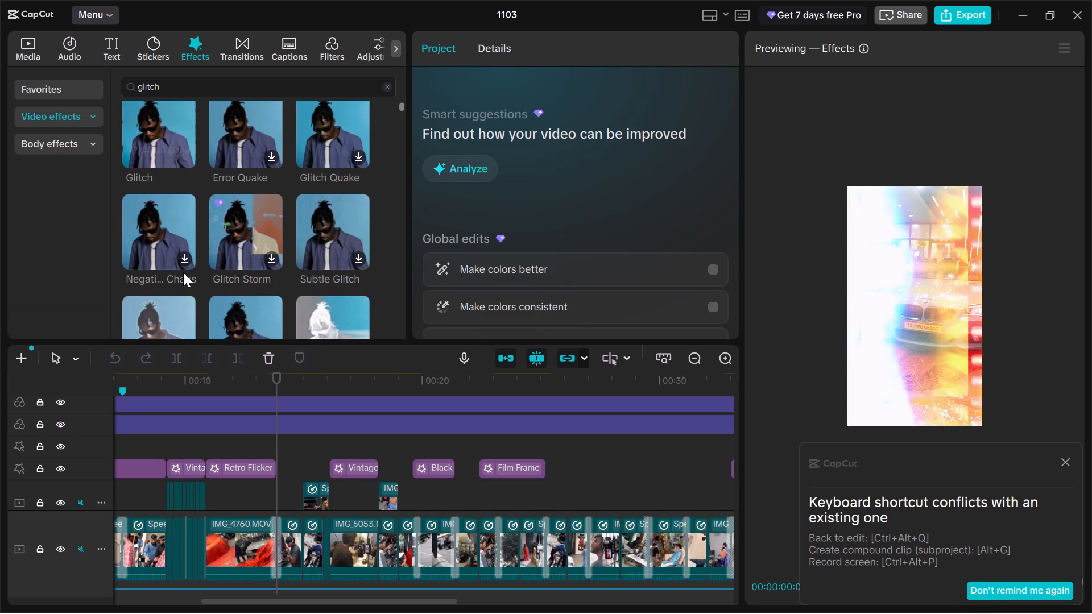
pyautogui.scroll(1, 186, 249)
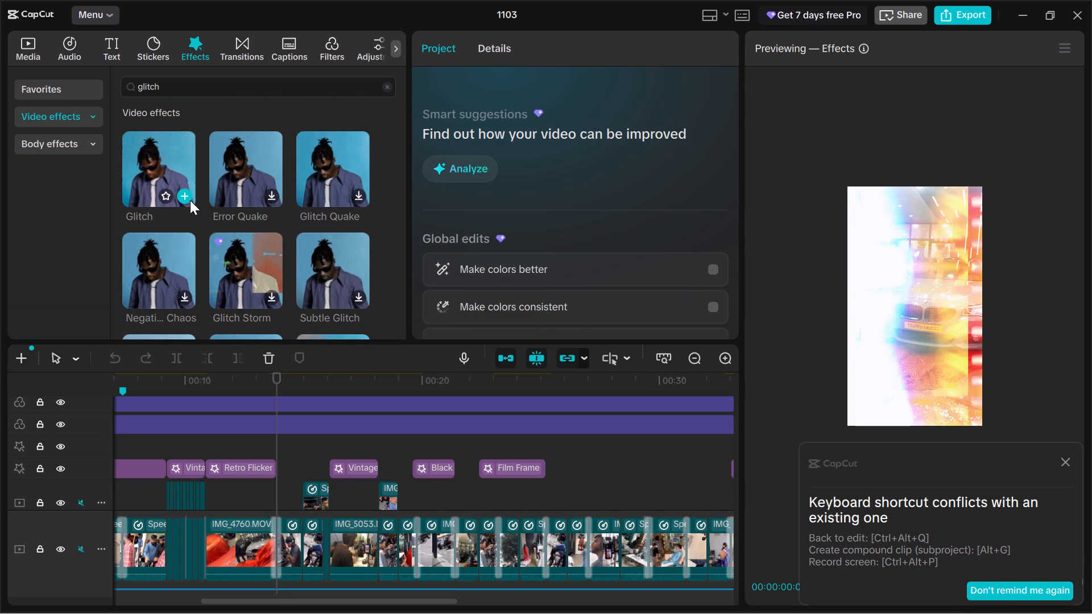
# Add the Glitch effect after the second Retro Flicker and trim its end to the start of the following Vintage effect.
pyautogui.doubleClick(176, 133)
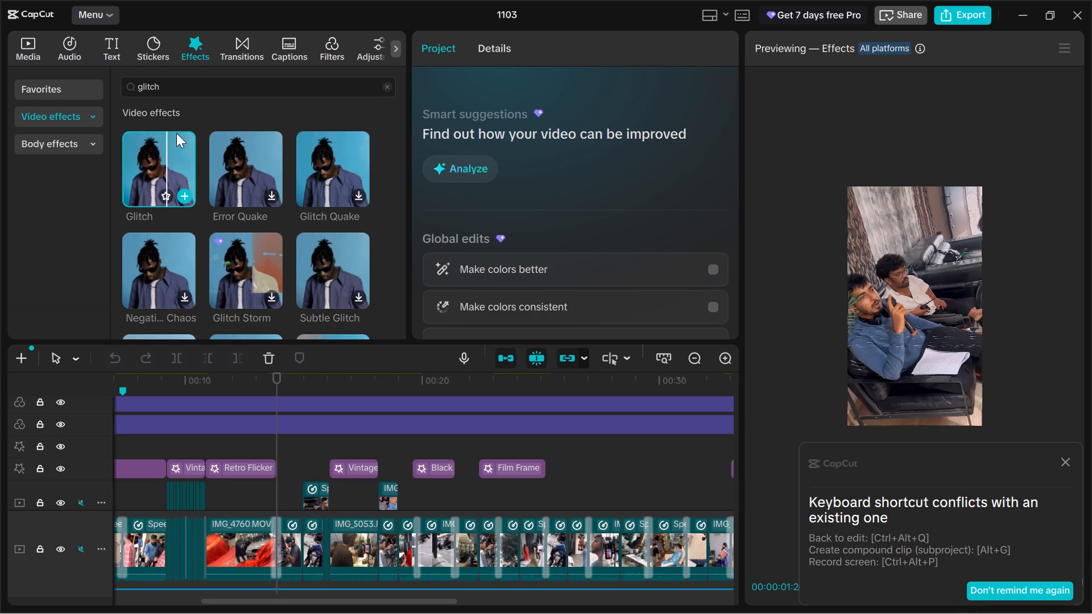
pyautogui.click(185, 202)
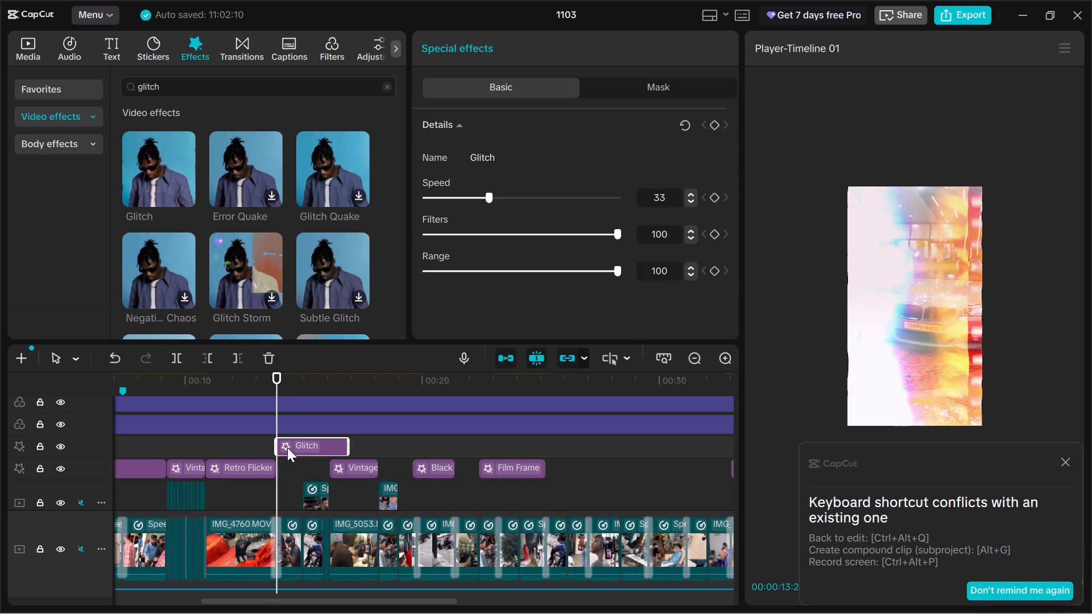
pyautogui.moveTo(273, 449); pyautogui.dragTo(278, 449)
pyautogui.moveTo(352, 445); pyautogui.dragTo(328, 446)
# Play the video through the Glitch effect twice, from about 00:13 into the Vintage effect, to judge the look.
pyautogui.press('space')
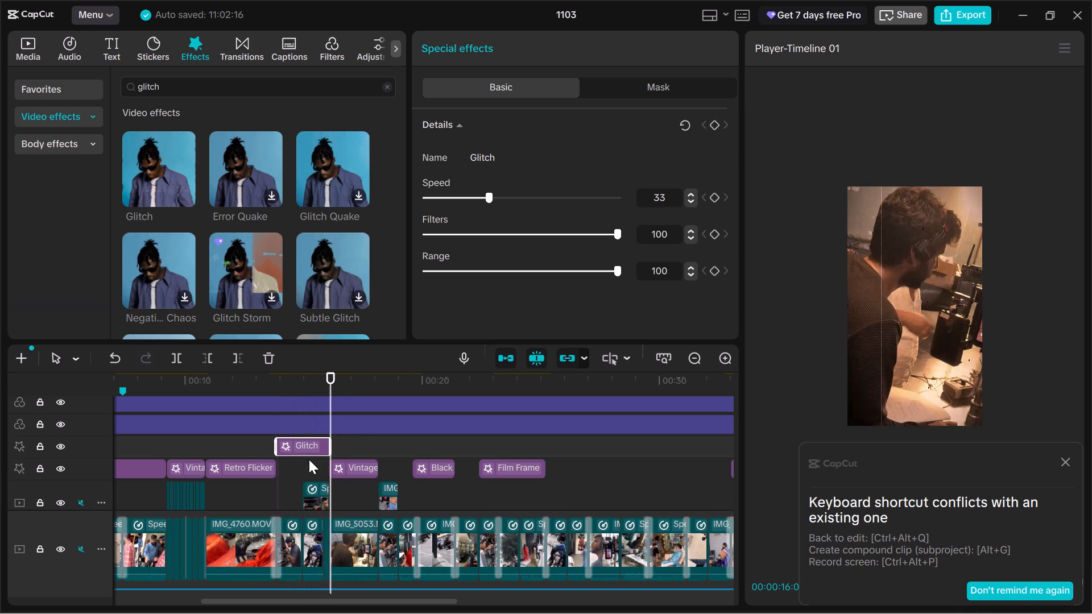
pyautogui.press('space')
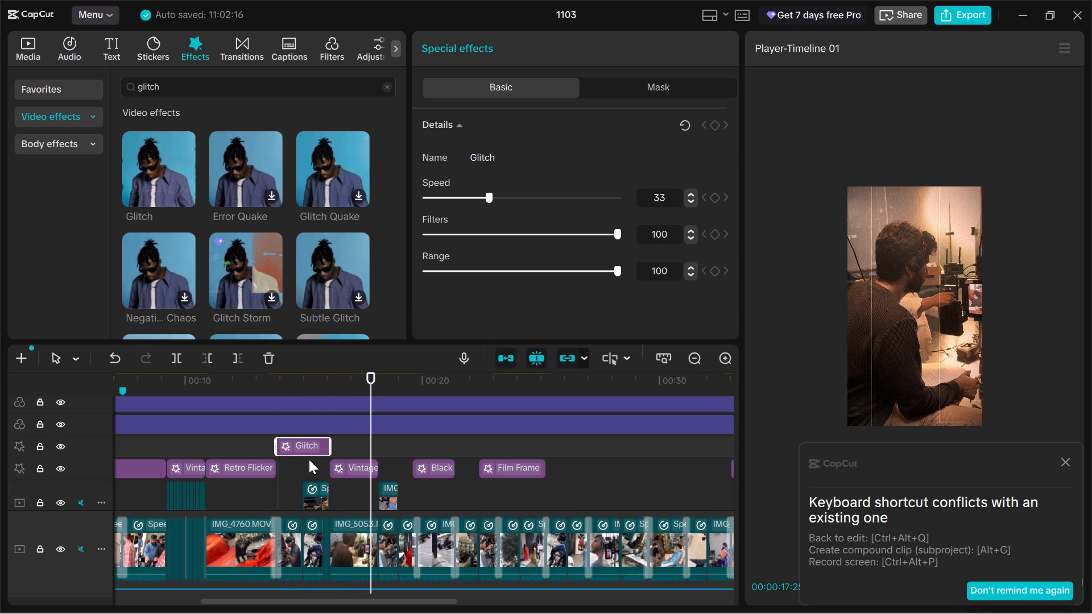
pyautogui.doubleClick(313, 460)
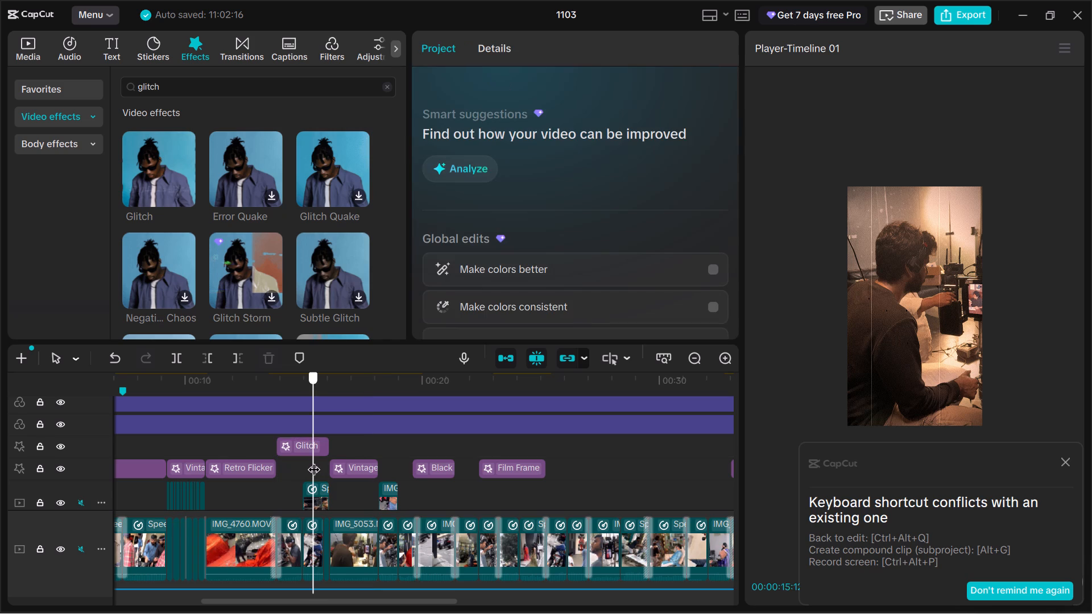
pyautogui.moveTo(313, 460); pyautogui.dragTo(255, 477)
pyautogui.press('space')
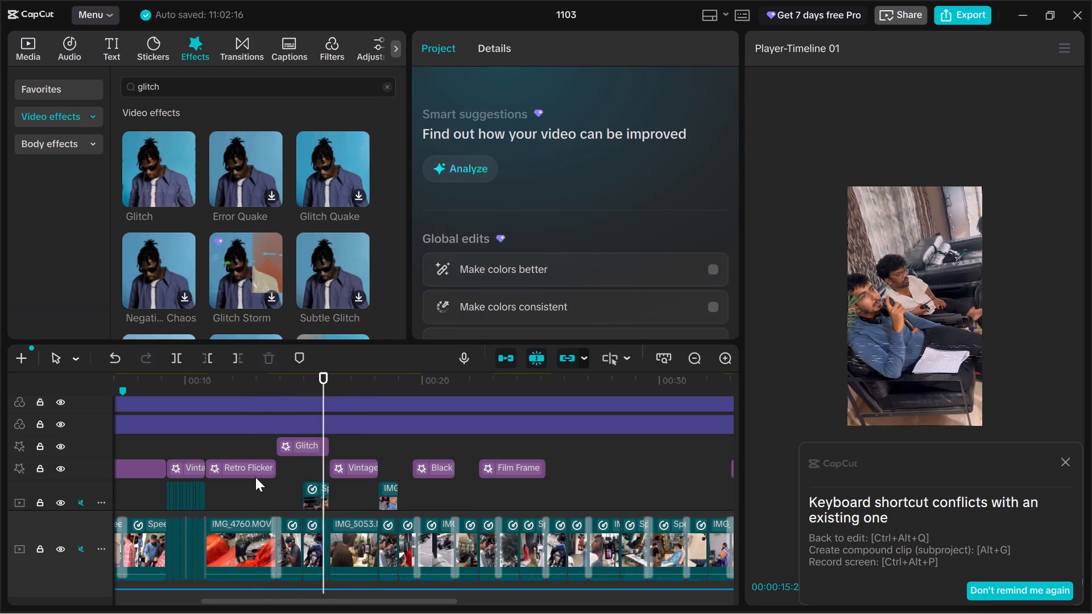
pyautogui.press('space')
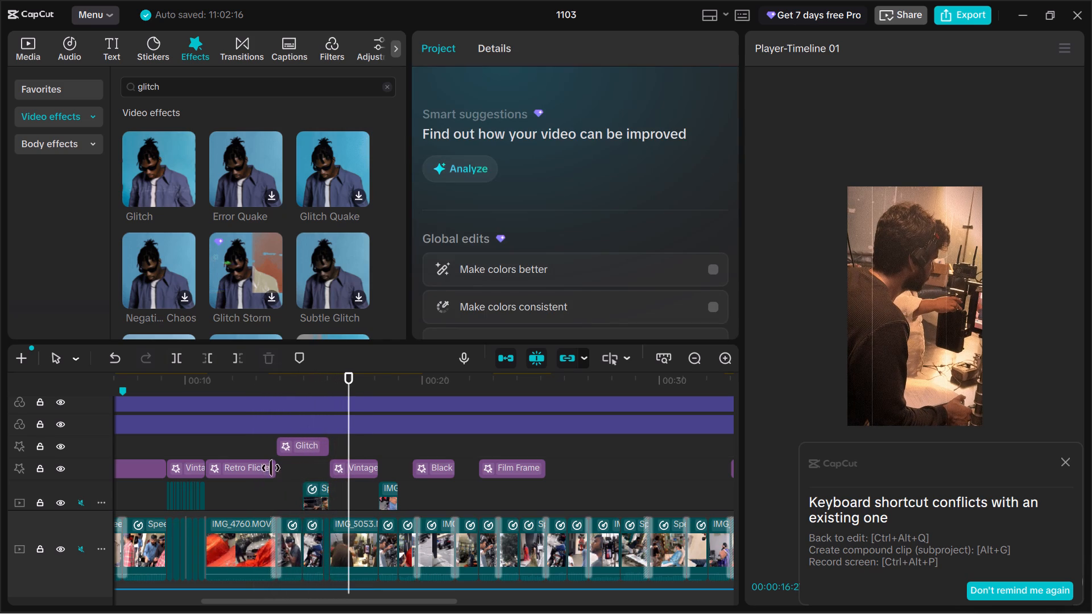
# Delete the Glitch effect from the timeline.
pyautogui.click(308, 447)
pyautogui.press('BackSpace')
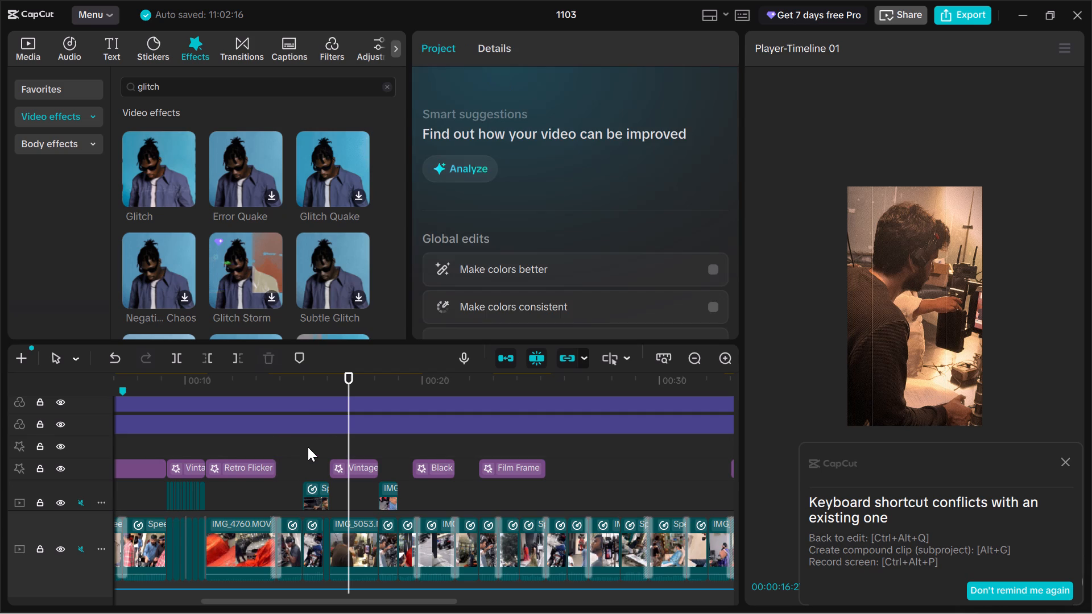
# Preview the Glitch Storm, Glitch Flicker and Misalig... Glitch effects with the playhead at the end of the second Retro Flicker.
pyautogui.scroll(-1, 308, 415)
pyautogui.doubleClick(231, 279)
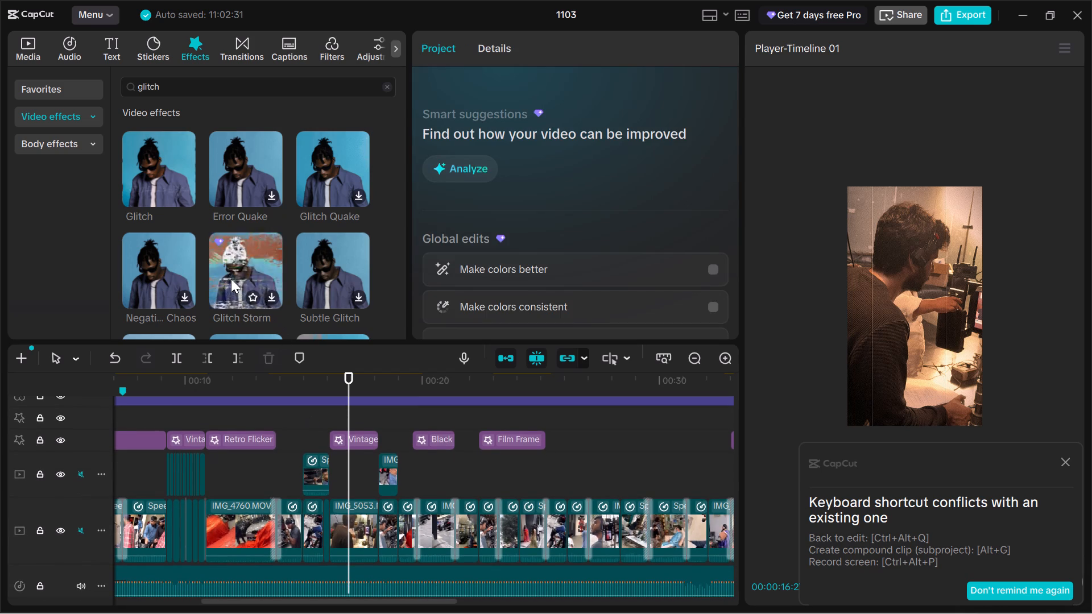
pyautogui.scroll(-1, 231, 279)
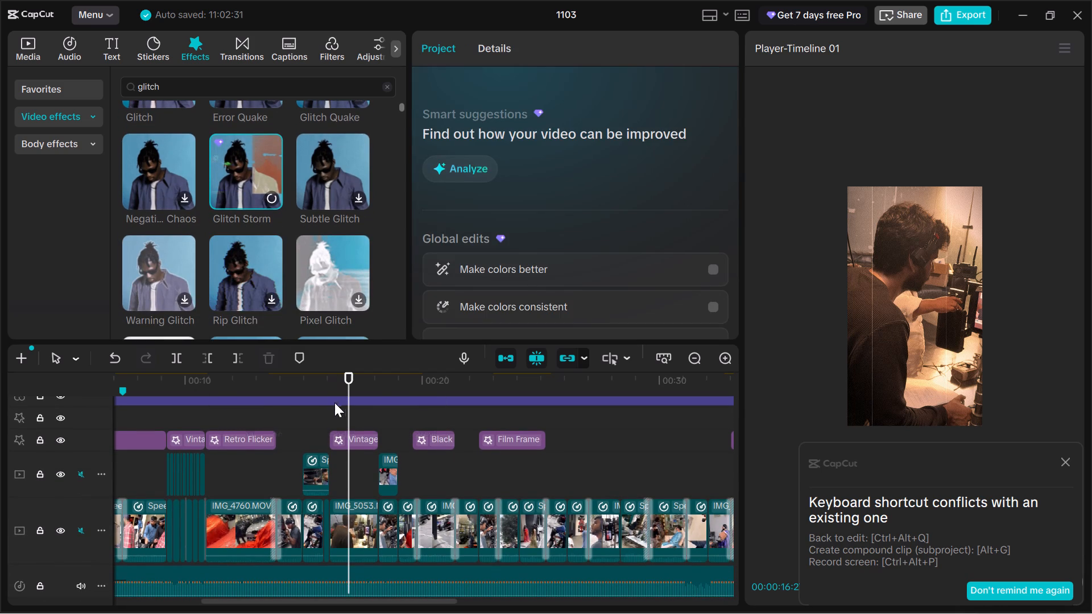
pyautogui.click(270, 430)
pyautogui.doubleClick(278, 424)
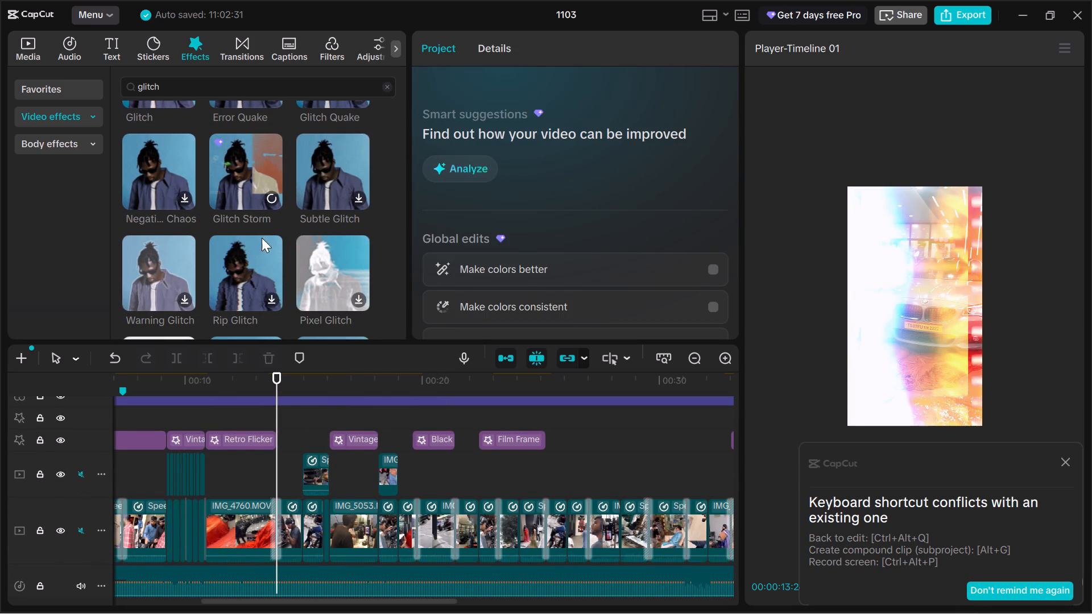
pyautogui.doubleClick(219, 172)
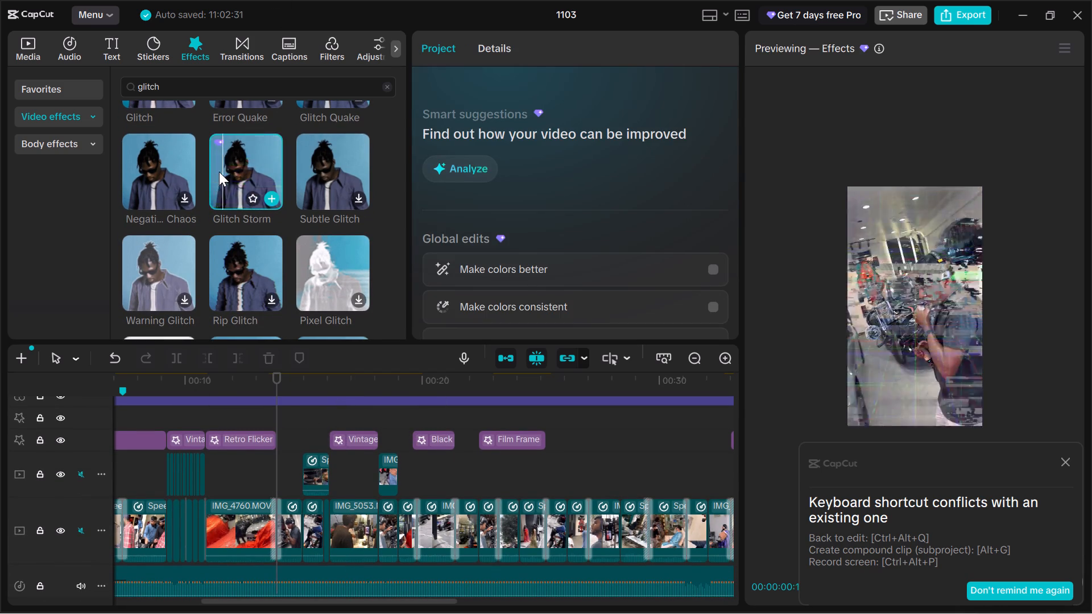
pyautogui.scroll(-1, 287, 201)
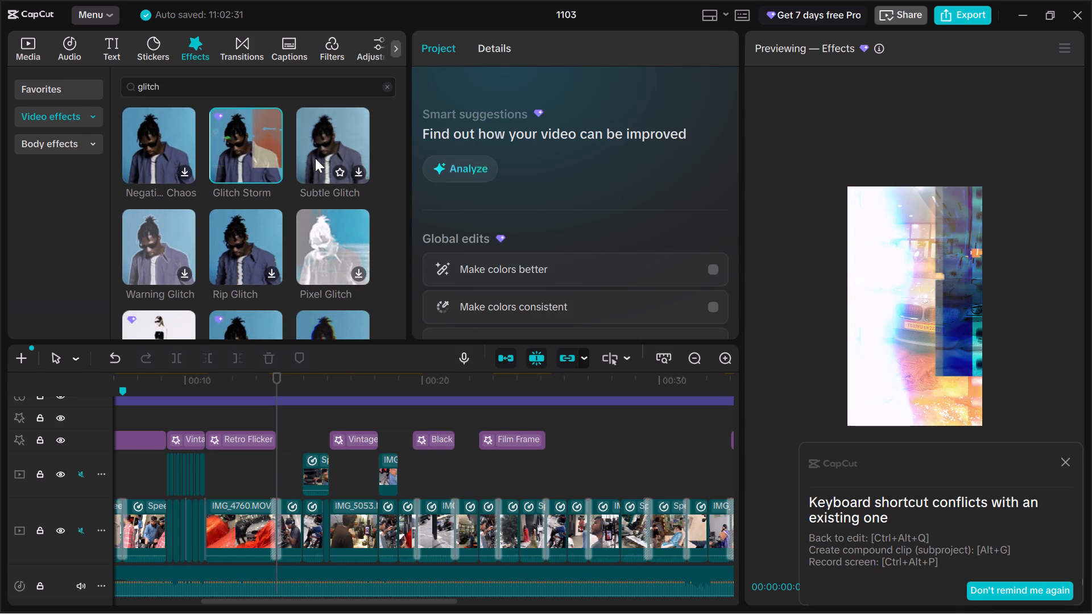
pyautogui.scroll(-1, 322, 222)
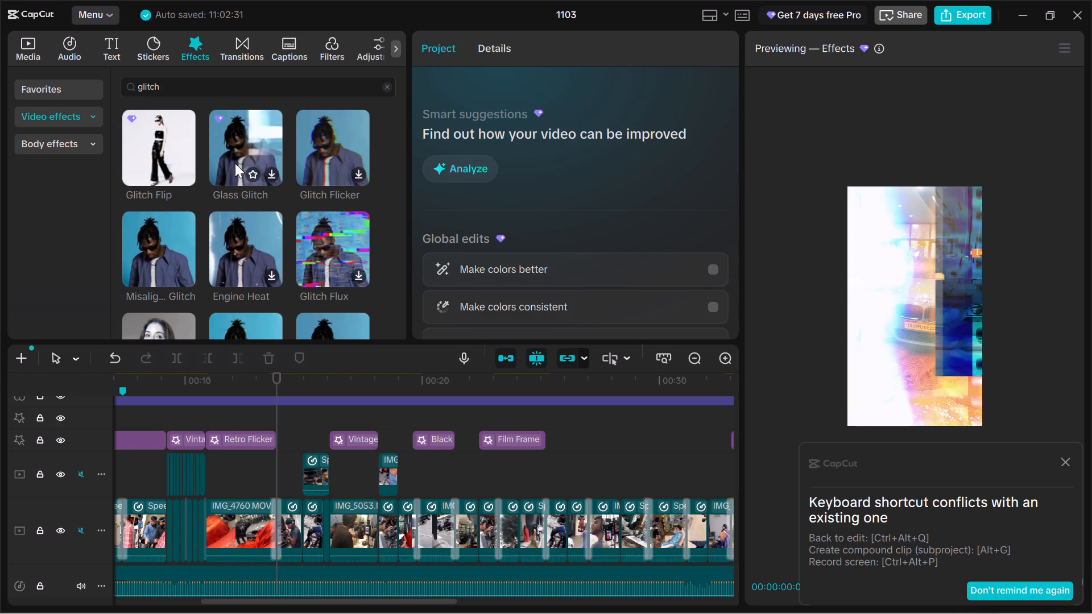
pyautogui.doubleClick(313, 155)
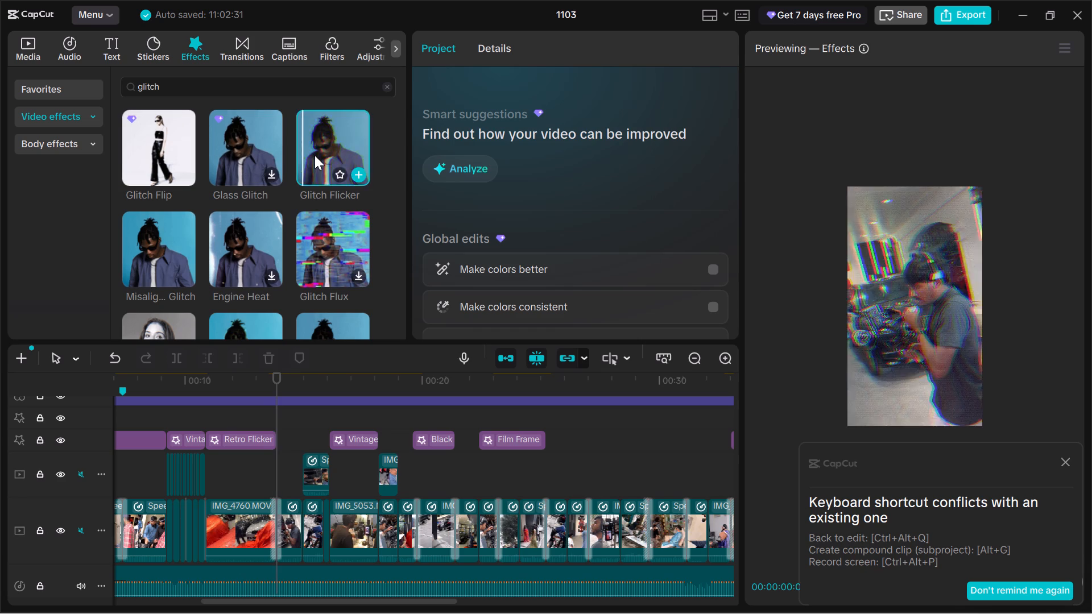
pyautogui.hscroll(-1, 315, 155)
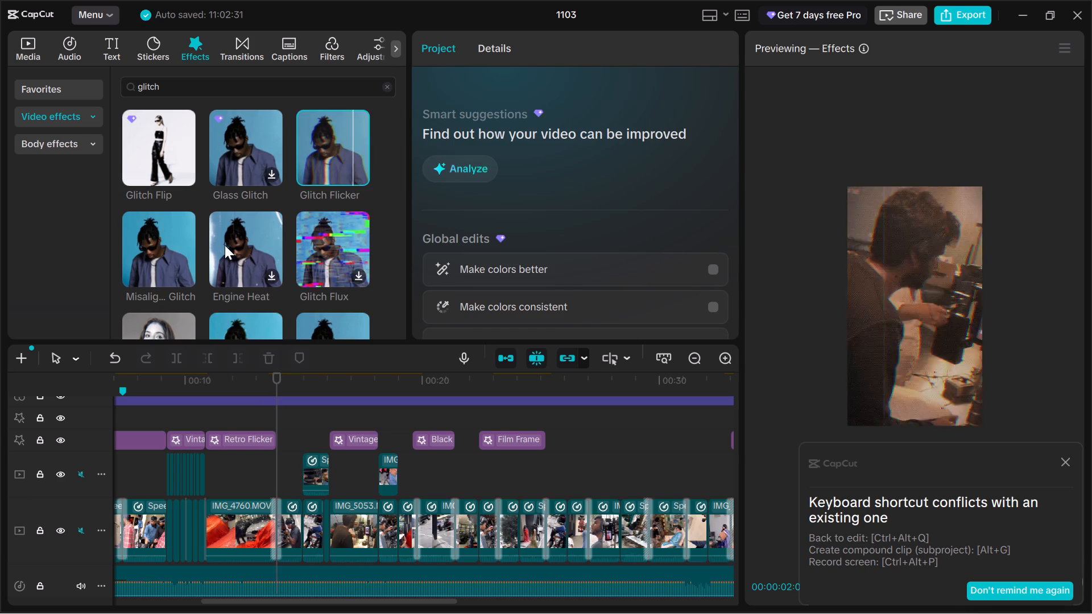
pyautogui.doubleClick(177, 254)
# Browse further through the glitch search results, from BW Flash to Pet Glitch, for an alternative effect.
pyautogui.scroll(-1, 177, 254)
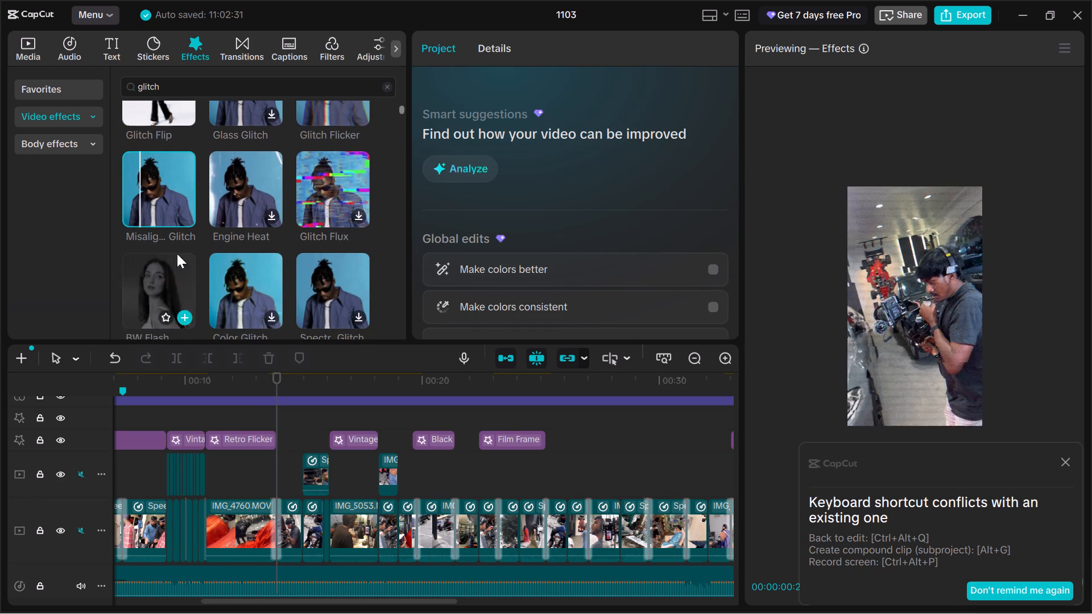
pyautogui.scroll(-2, 177, 254)
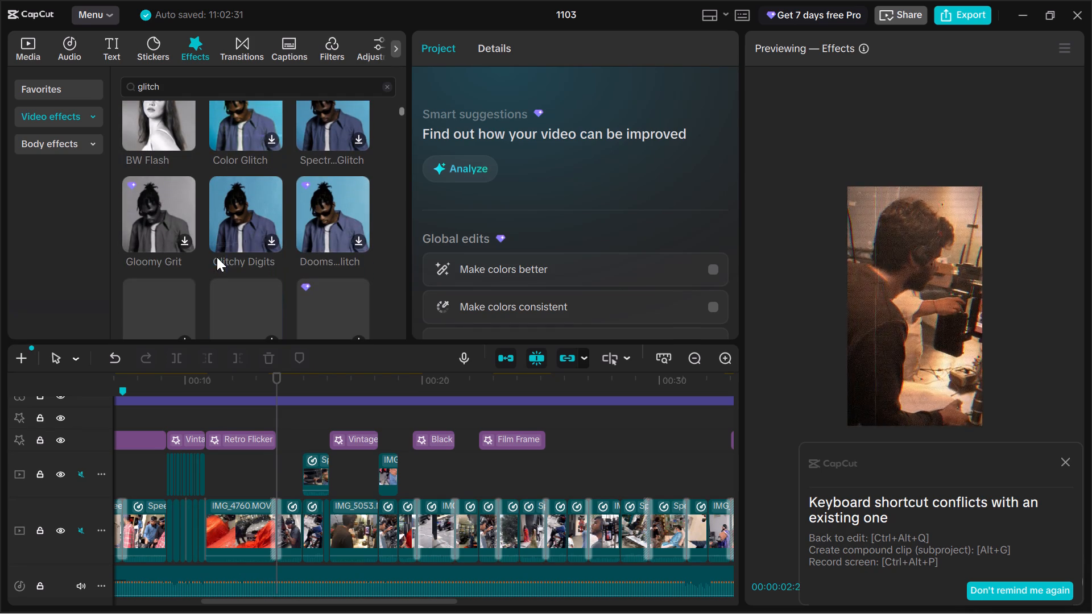
pyautogui.scroll(-1, 248, 214)
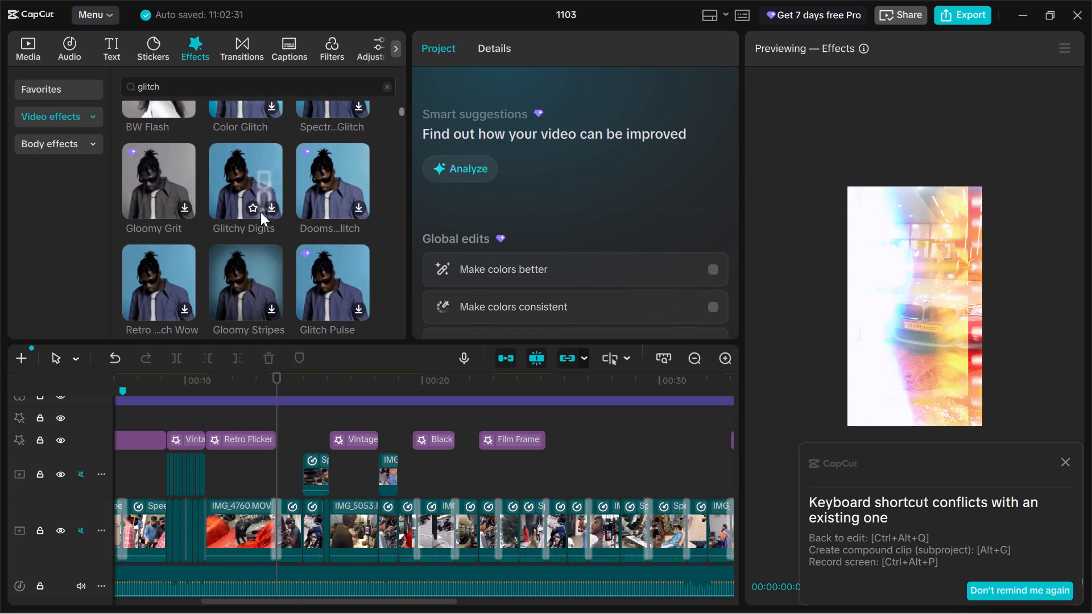
pyautogui.scroll(-1, 264, 246)
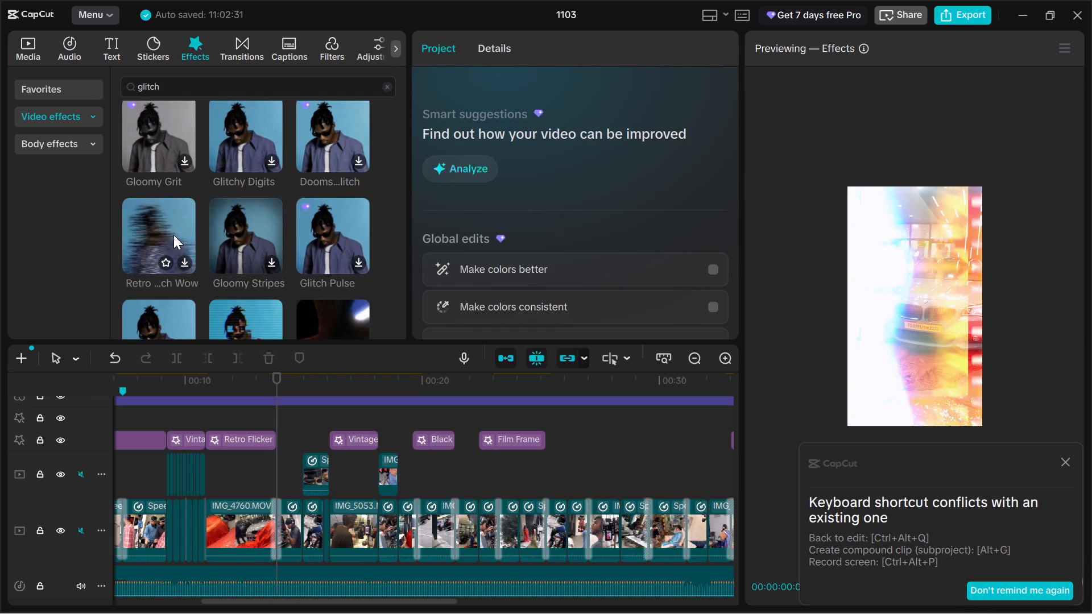
pyautogui.scroll(-1, 173, 235)
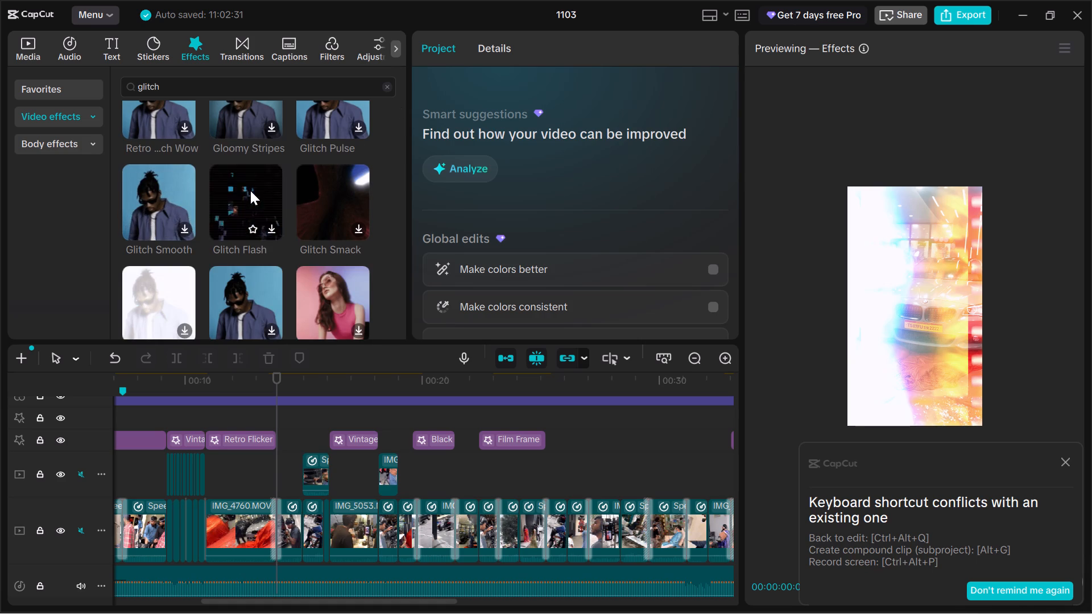
pyautogui.scroll(-1, 250, 190)
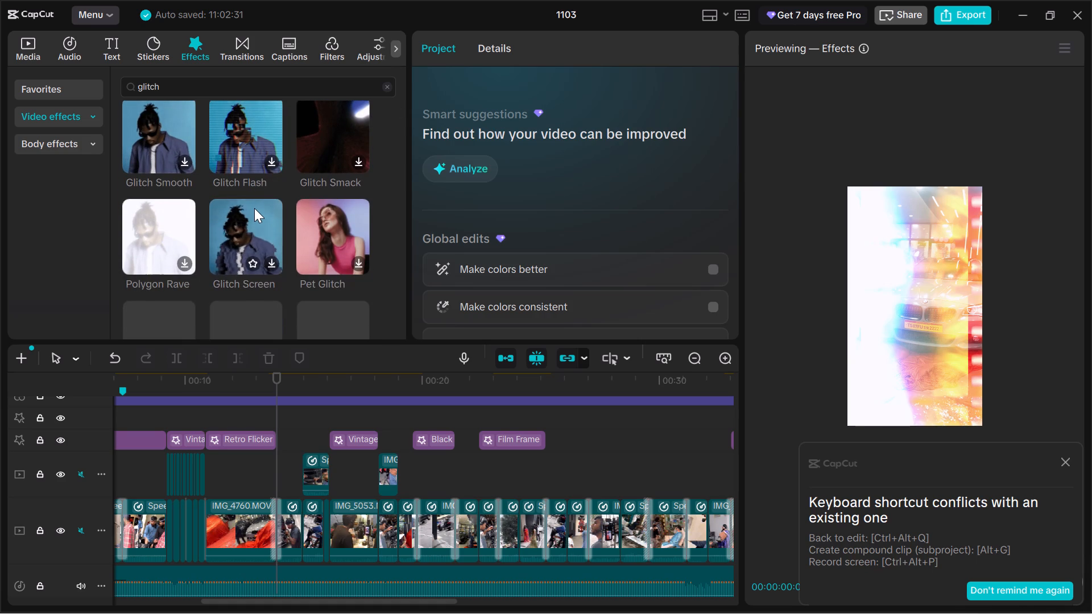
pyautogui.scroll(5, 254, 208)
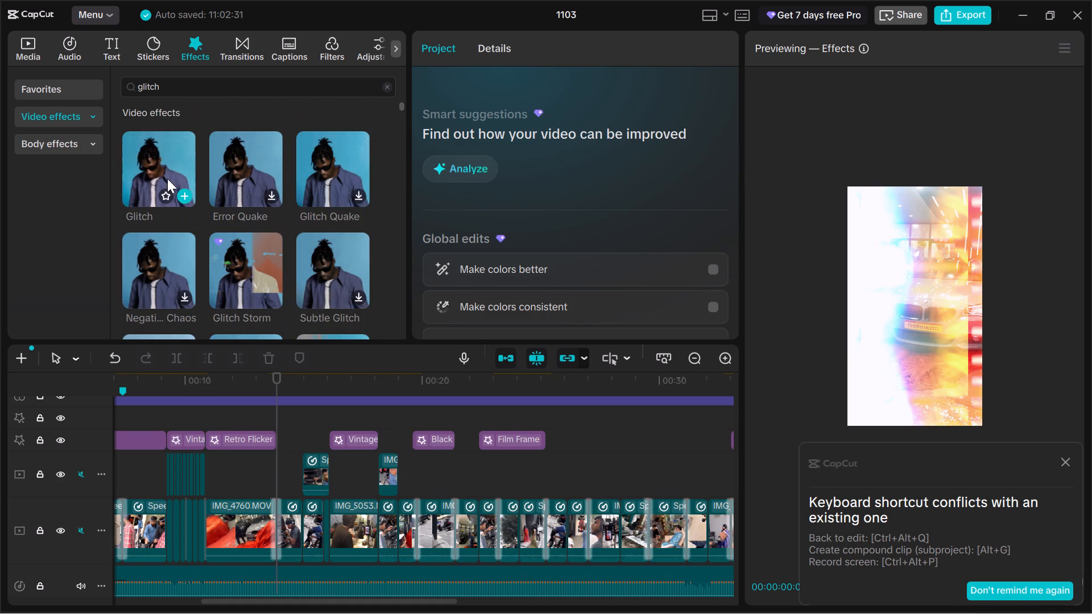
# Add the Glitch effect at the end of the second Retro Flicker and trim its end to the start of the following Vintage effect.
pyautogui.click(180, 190)
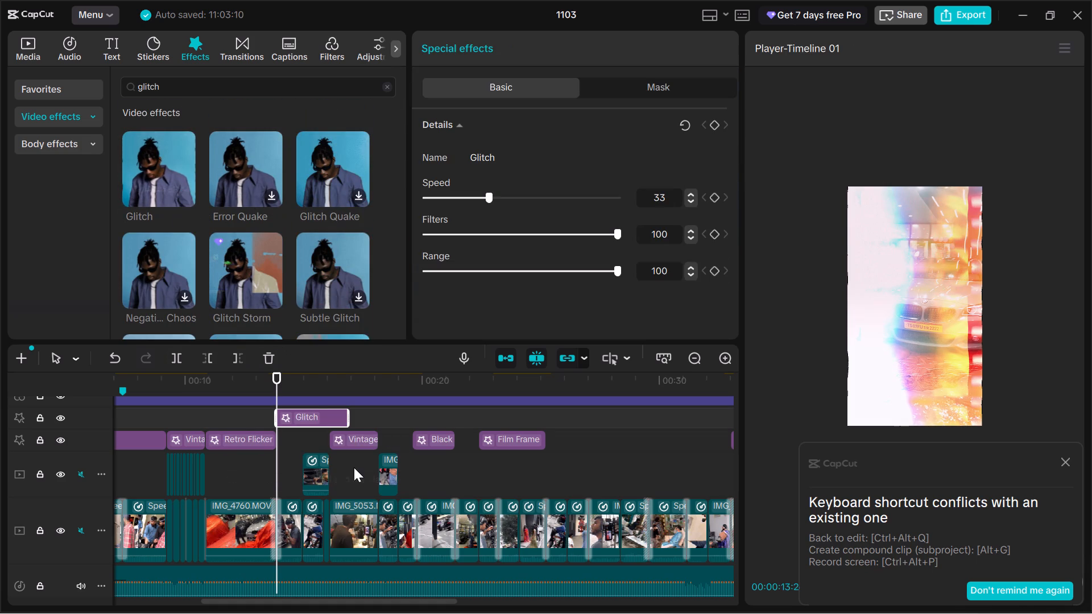
pyautogui.moveTo(347, 413); pyautogui.dragTo(330, 418)
pyautogui.moveTo(330, 418); pyautogui.dragTo(325, 420)
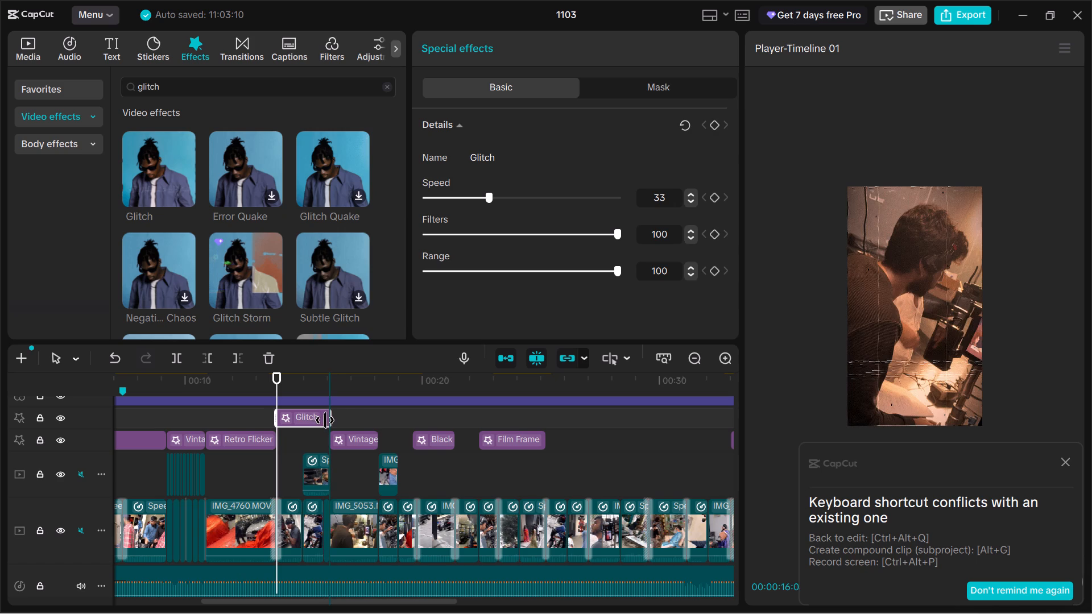
pyautogui.moveTo(325, 420); pyautogui.dragTo(328, 419)
# Play the video from the start of the Glitch effect into the Film Frame effect to judge the sequence.
pyautogui.press('space')
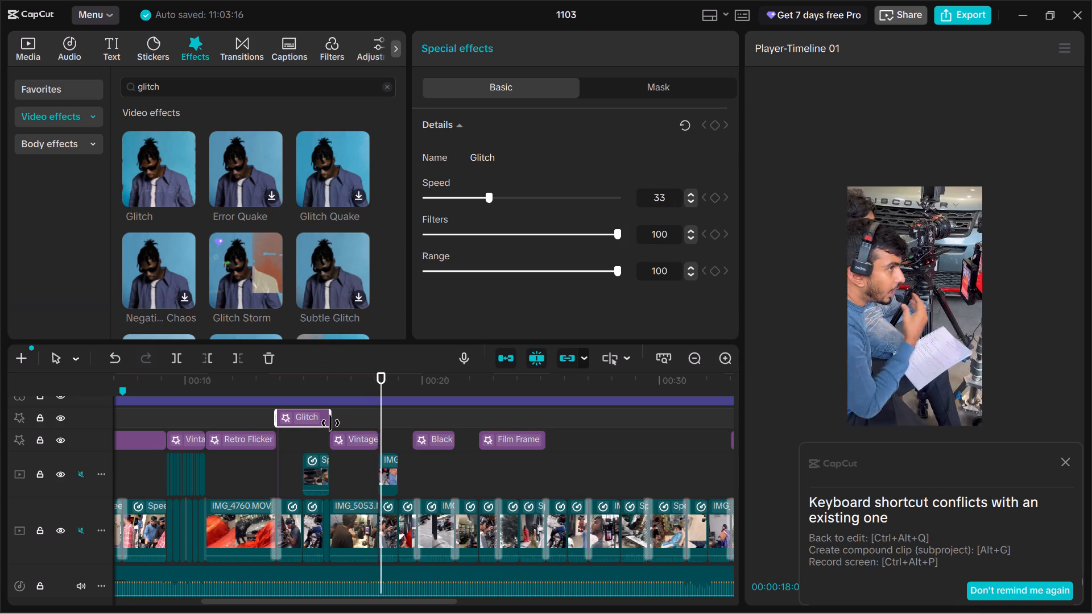
pyautogui.press('space')
pyautogui.press('space')
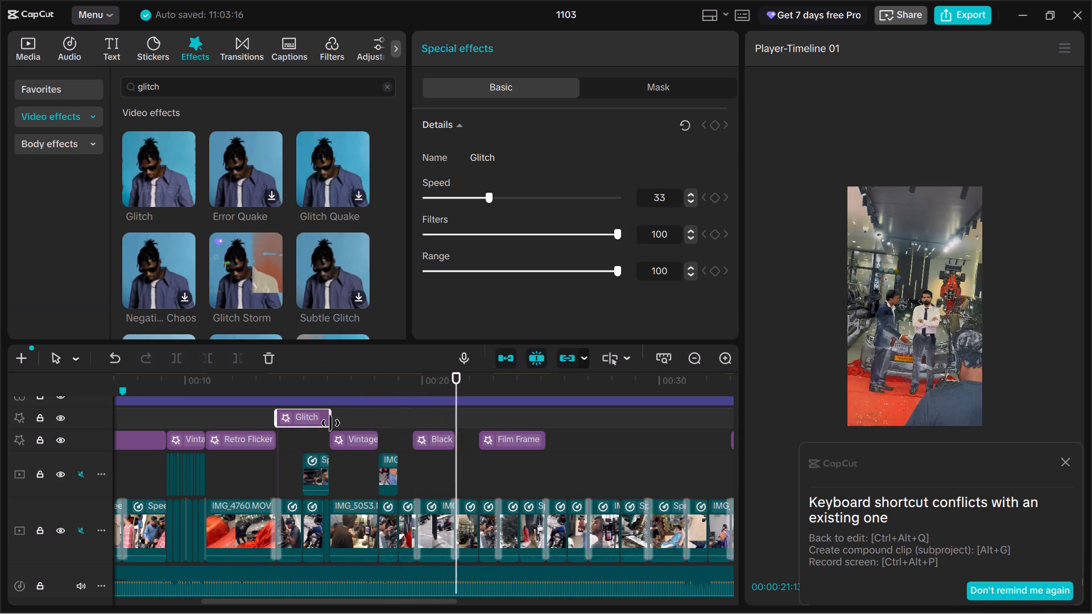
pyautogui.press('space')
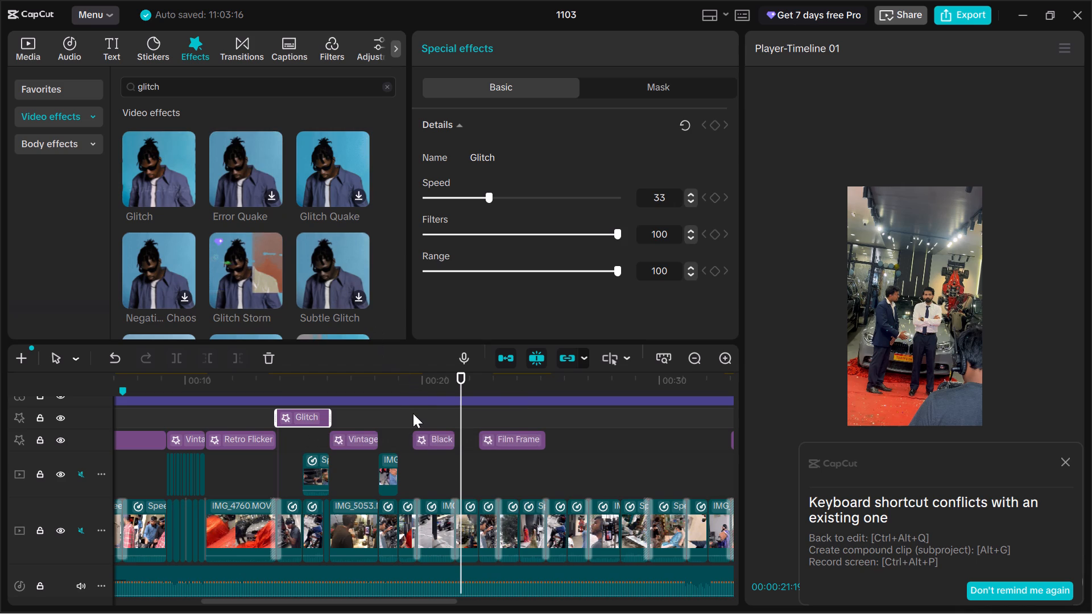
pyautogui.press('space')
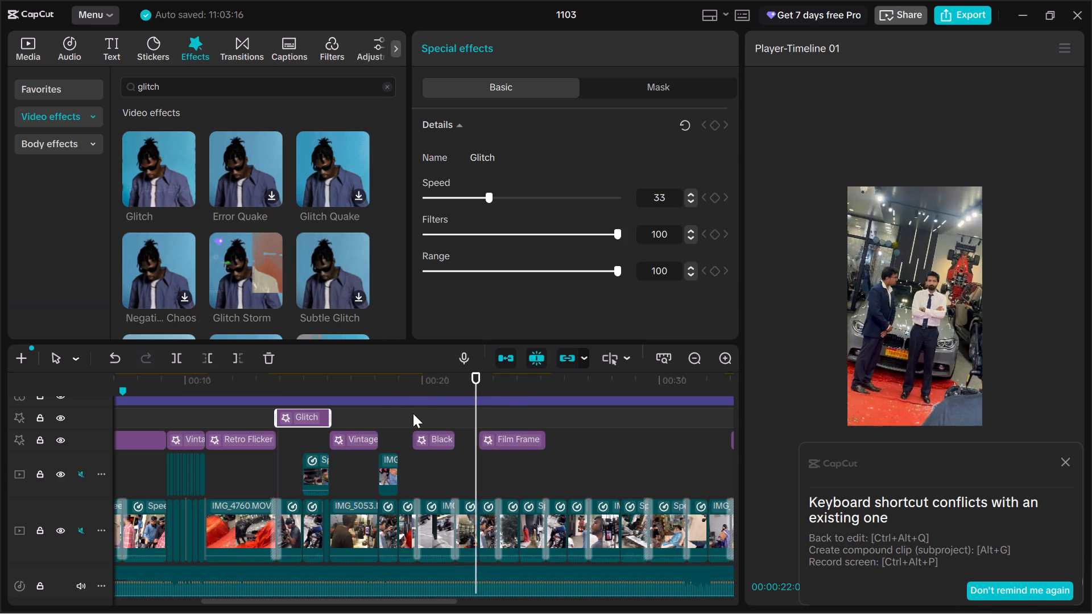
pyautogui.press('space')
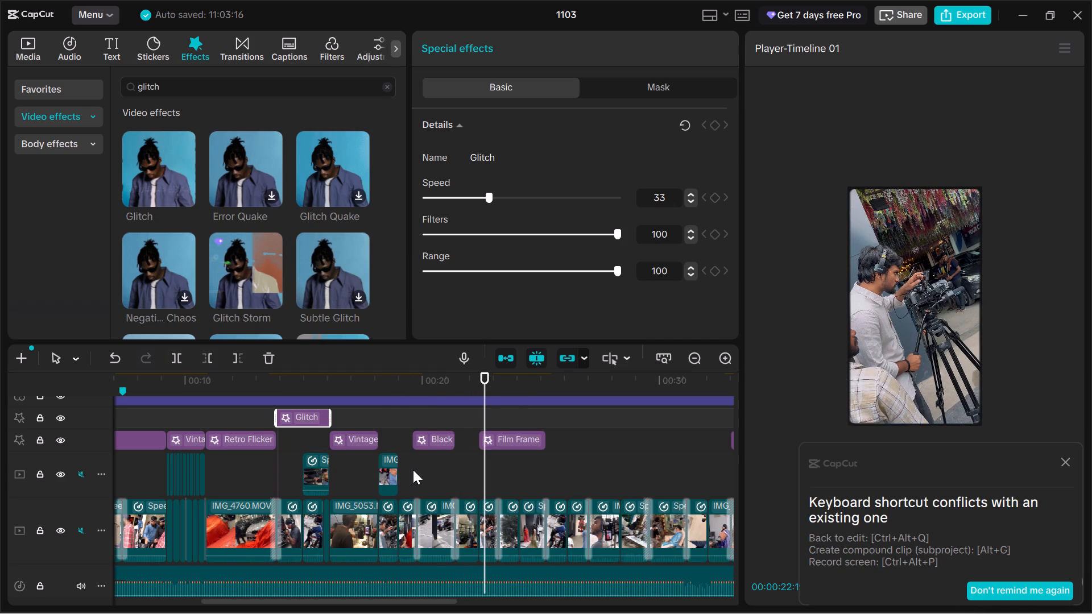
# Move the playhead to the start of the Black effect near 00:19 and try the Error Quake effect there.
pyautogui.click(490, 462)
pyautogui.moveTo(490, 462); pyautogui.dragTo(422, 467)
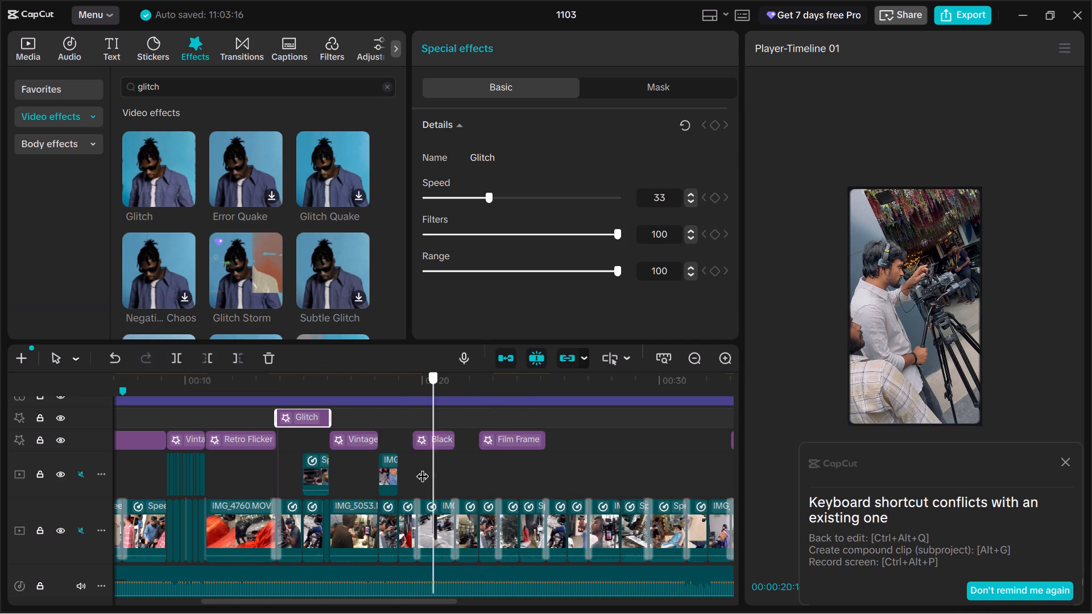
pyautogui.moveTo(422, 467); pyautogui.dragTo(411, 465)
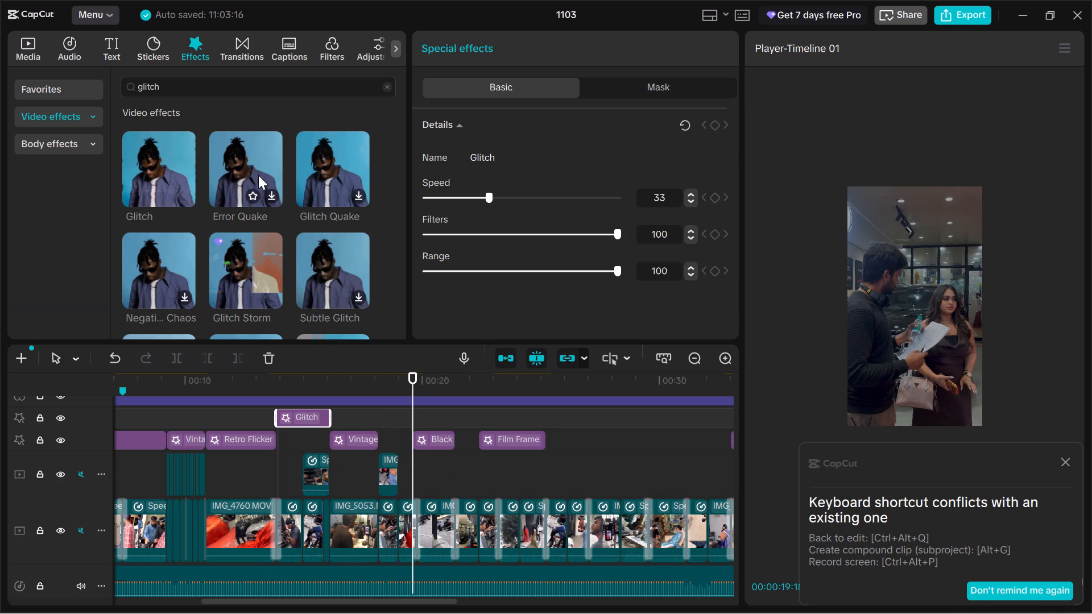
pyautogui.doubleClick(235, 157)
pyautogui.scroll(-1, 235, 157)
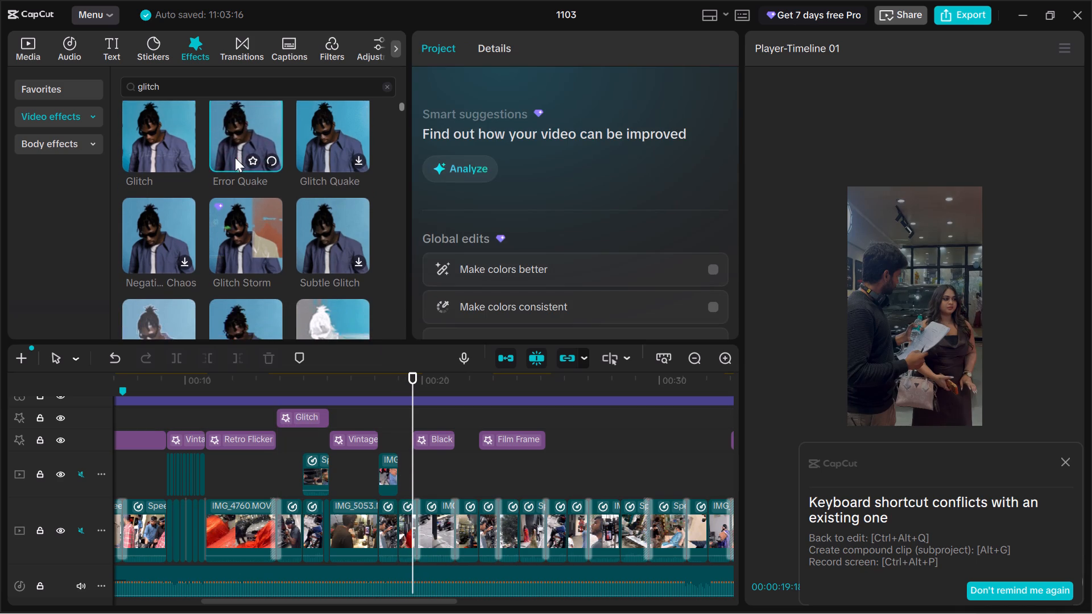
pyautogui.scroll(-1, 235, 157)
# Switch to Chrome, check the NIFTY 24850 call chart, and return to CapCut.
pyautogui.hotkey('alt', 'Tab')
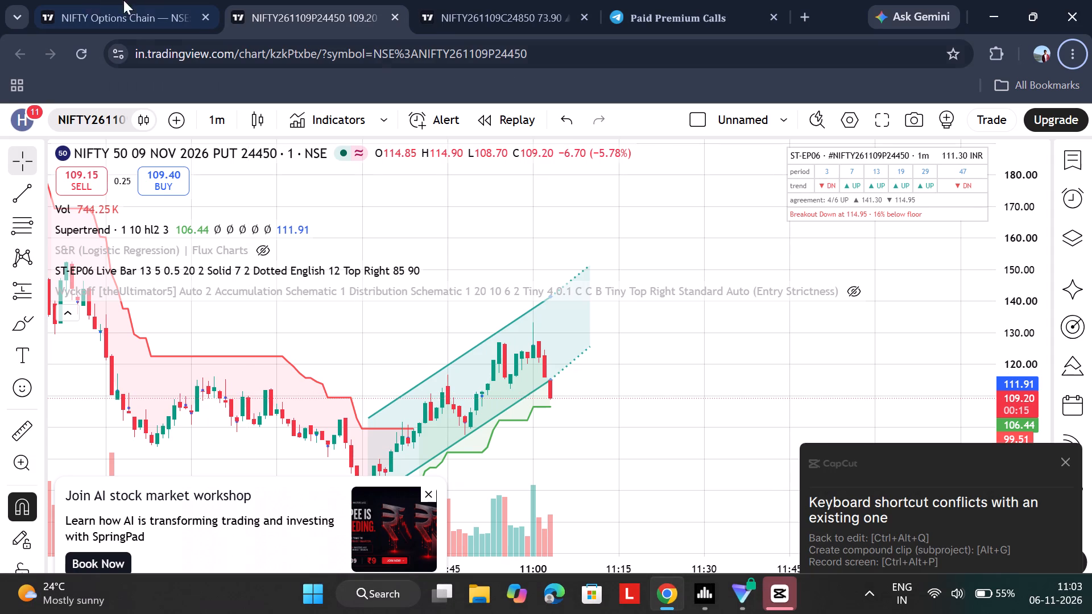
pyautogui.click(439, 11)
pyautogui.hotkey('alt', 'Tab')
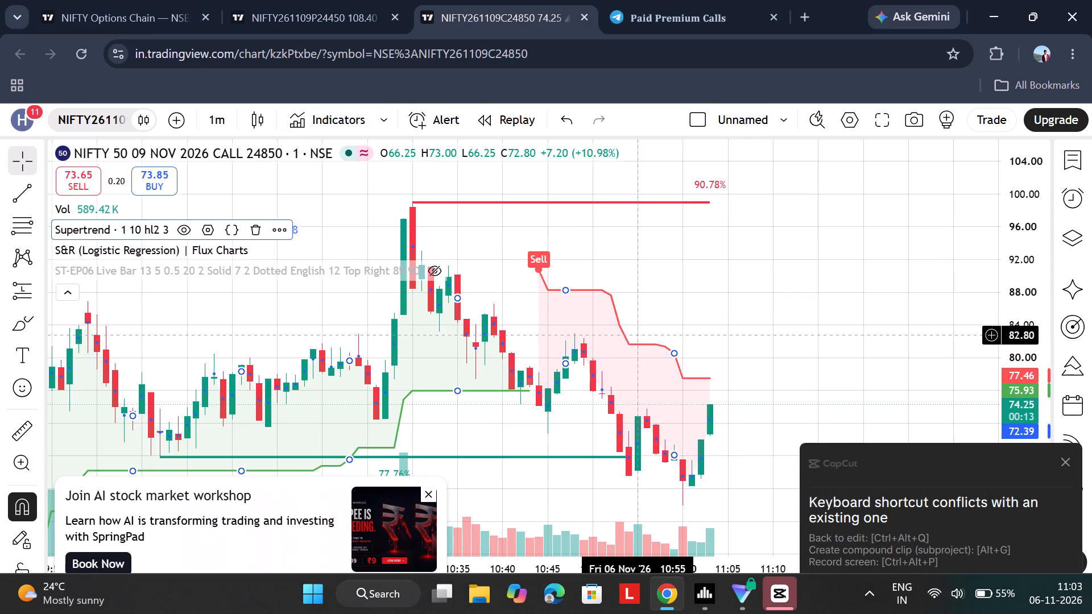
# Switch to Chrome and check the one-minute chart of the NIFTY 24850 call.
pyautogui.hotkey('alt', 'Tab')
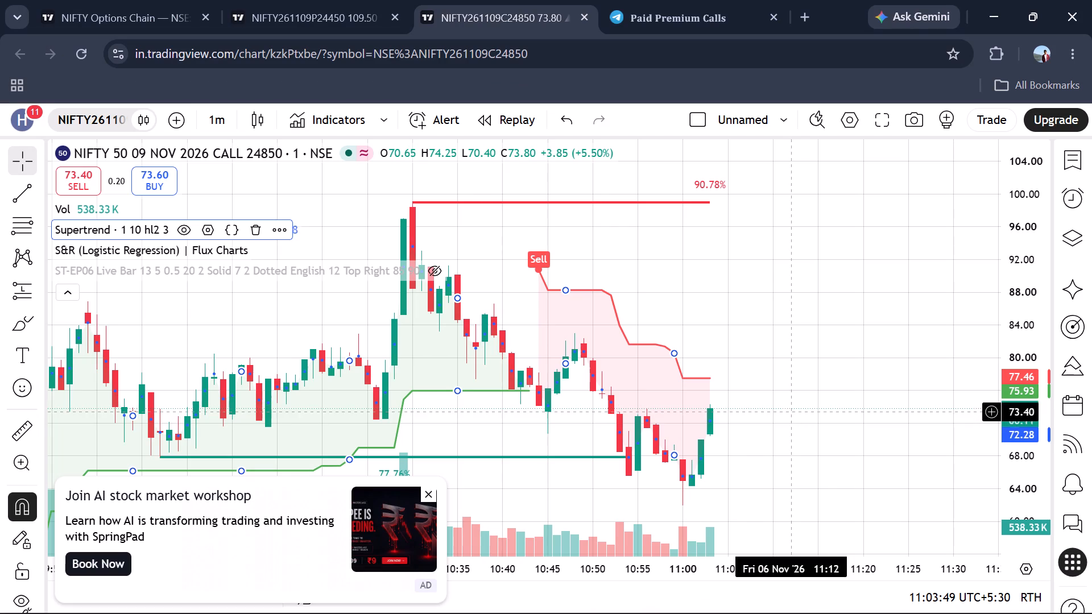
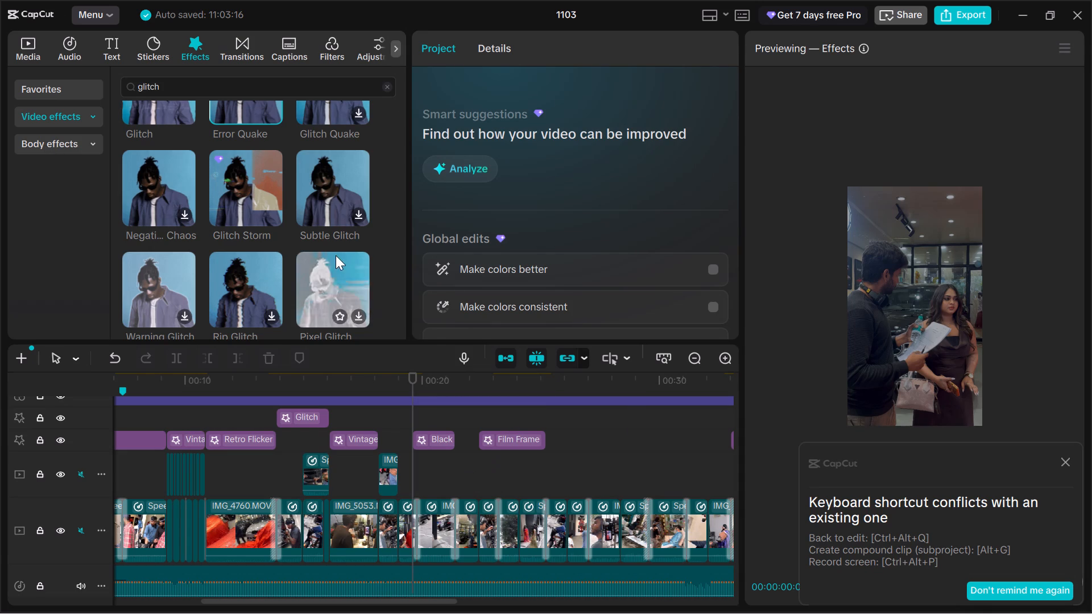
# Preview the Error Quake and Glitch Storm effects from the glitch search results on the video.
pyautogui.scroll(1, 237, 145)
pyautogui.doubleClick(237, 145)
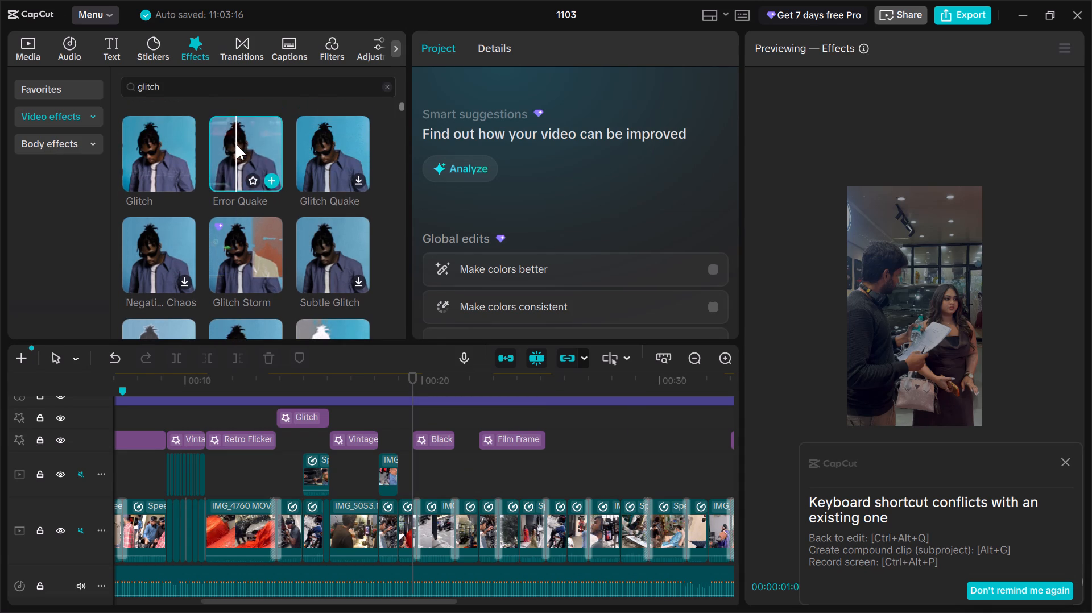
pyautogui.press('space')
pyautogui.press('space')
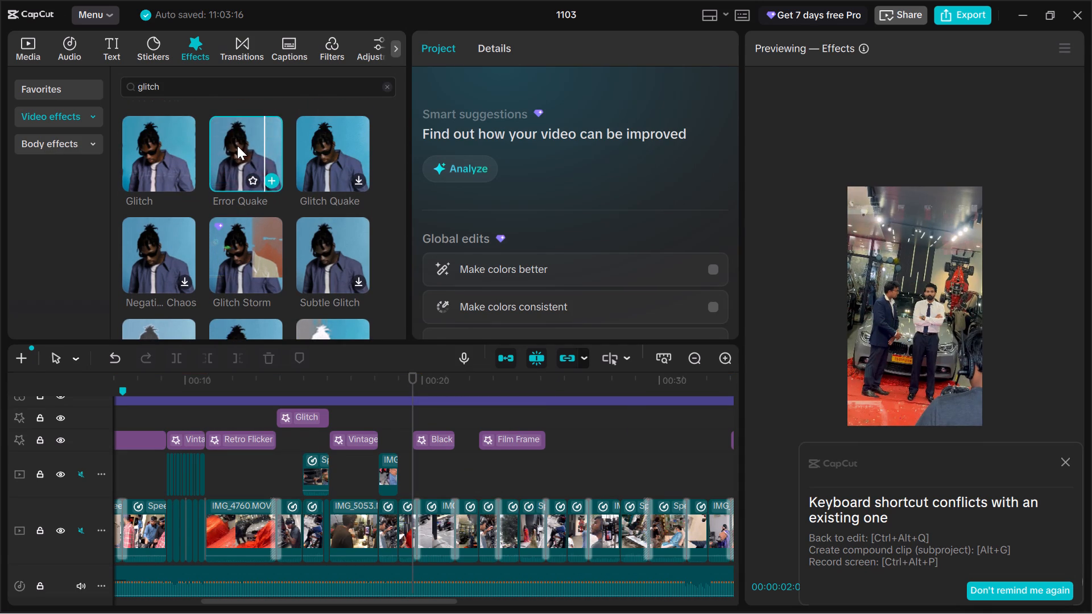
pyautogui.doubleClick(230, 254)
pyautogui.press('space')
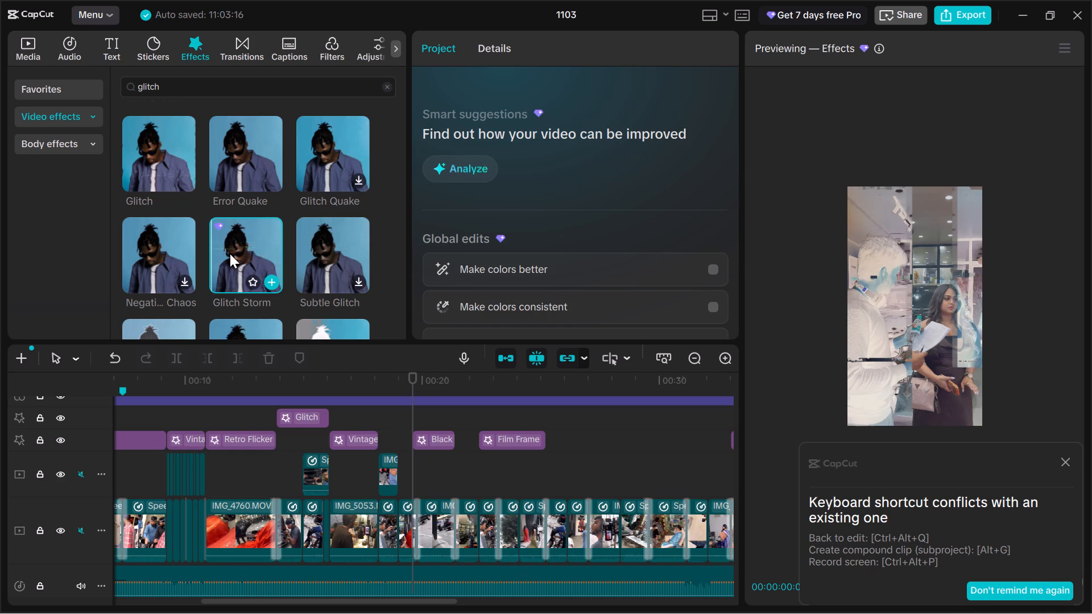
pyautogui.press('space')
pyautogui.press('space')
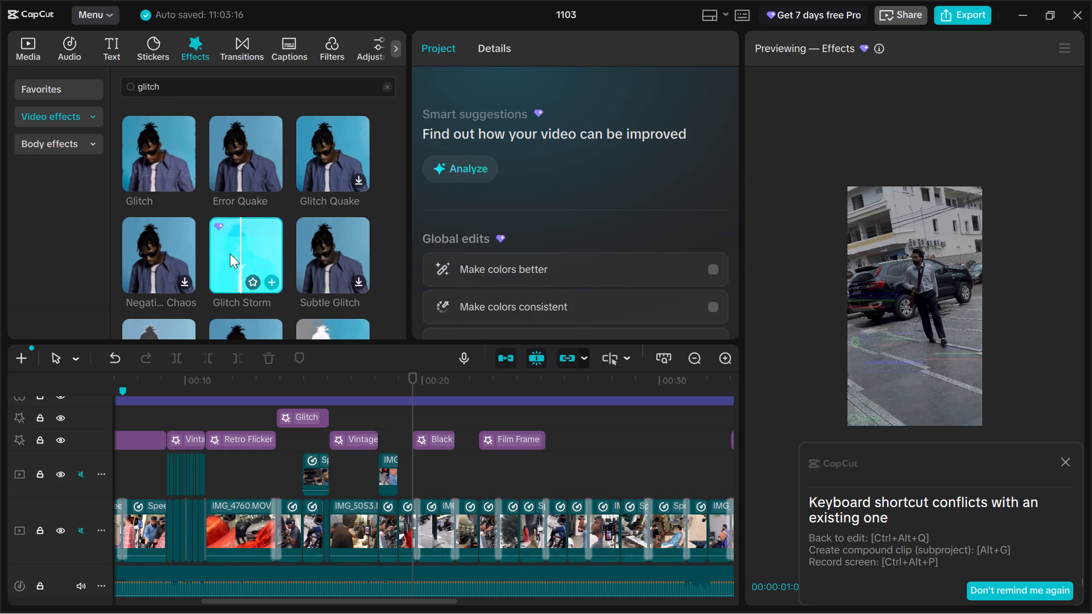
# Preview the Glitch Storm effect on the video, replaying it to judge how it looks.
pyautogui.scroll(-1, 230, 254)
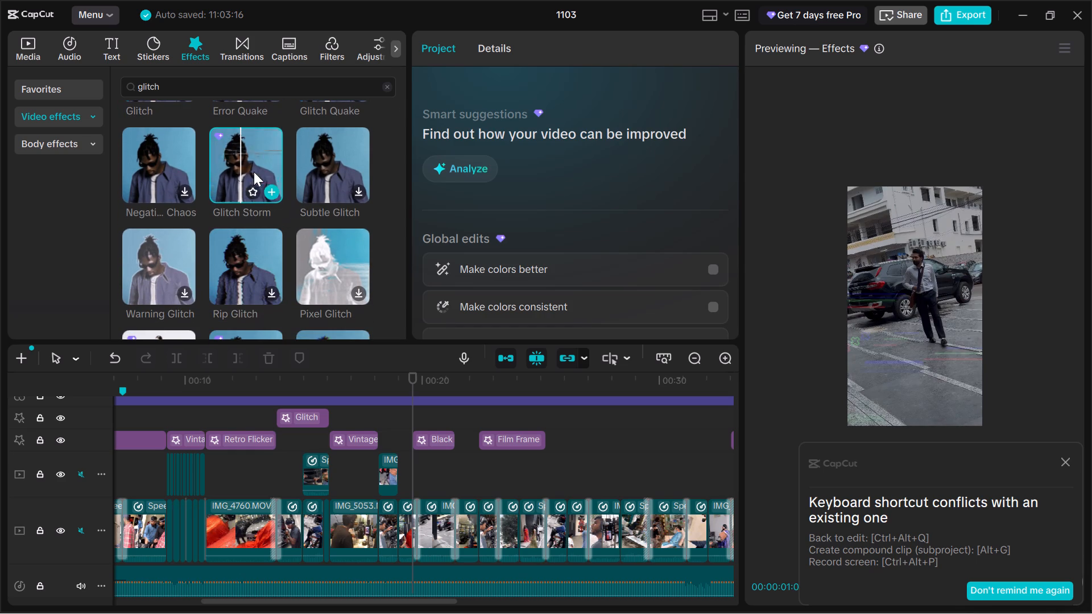
pyautogui.click(216, 150)
pyautogui.press('space')
pyautogui.click(216, 150)
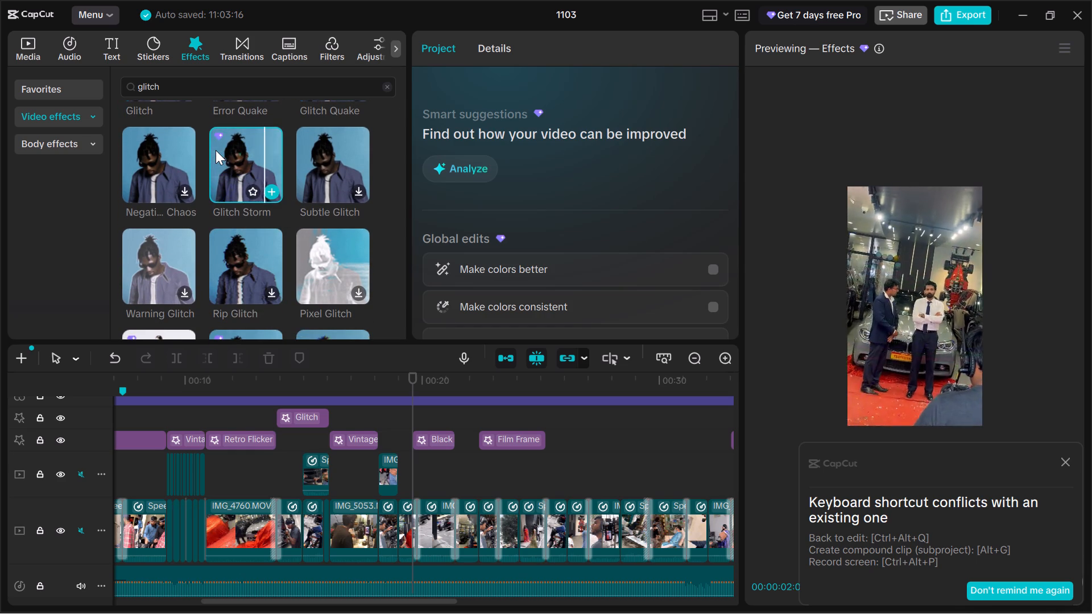
pyautogui.press('space')
pyautogui.press('space')
pyautogui.press('space')
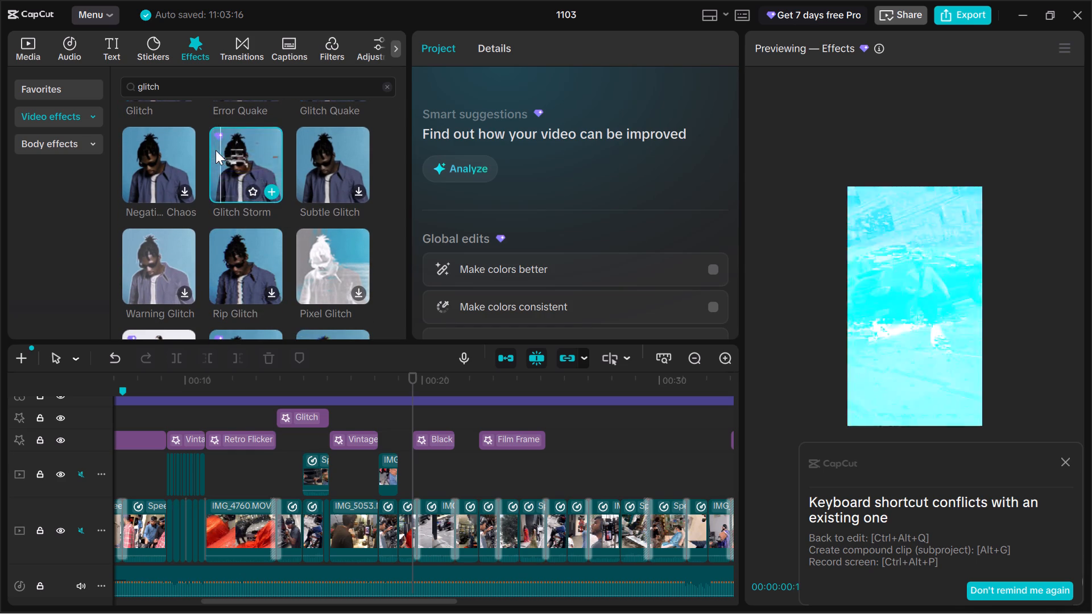
pyautogui.press('space')
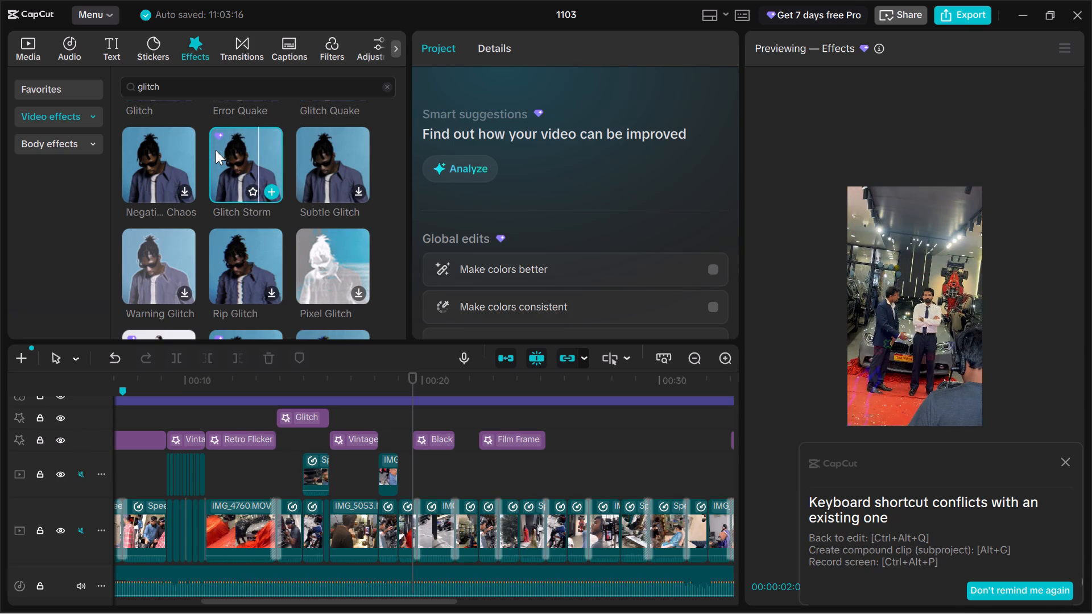
# Preview the Rip Glitch and Glass Glitch effects on the video.
pyautogui.scroll(-1, 214, 157)
pyautogui.scroll(1, 205, 176)
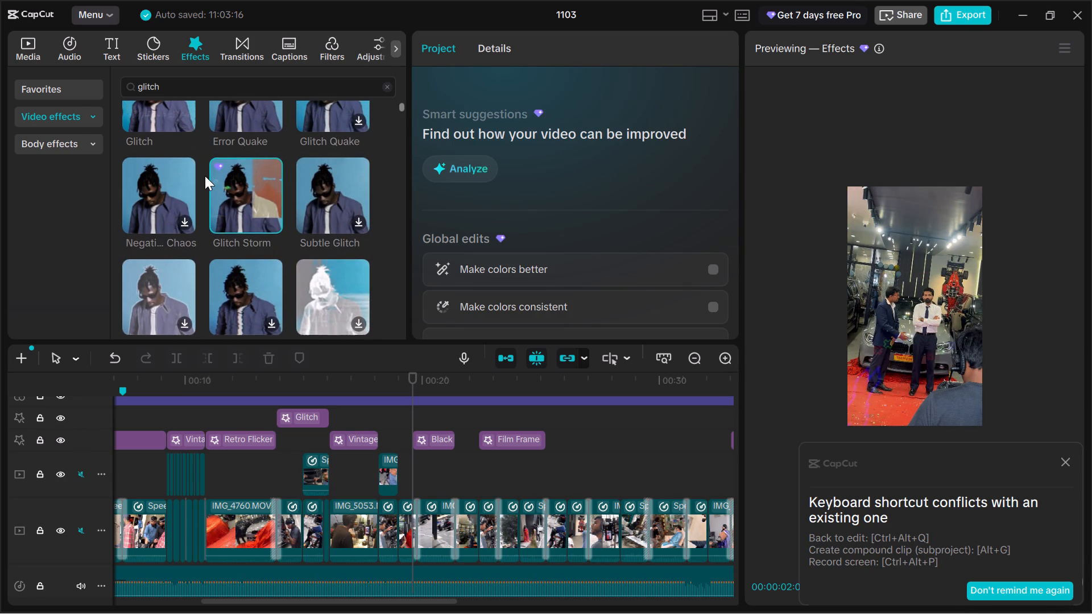
pyautogui.scroll(-1, 237, 193)
pyautogui.doubleClick(237, 193)
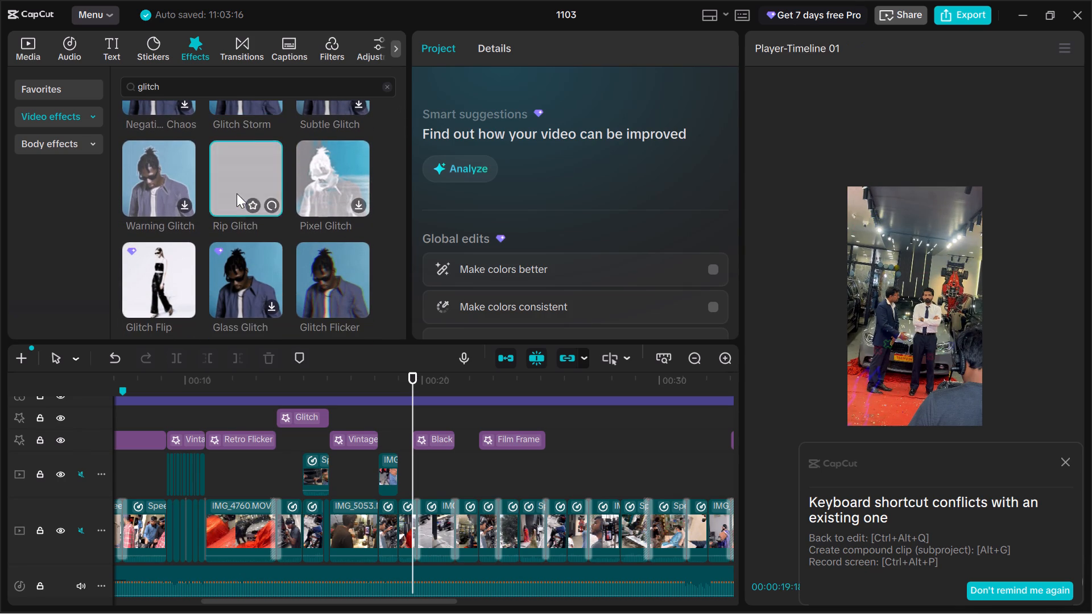
pyautogui.hscroll(1, 237, 193)
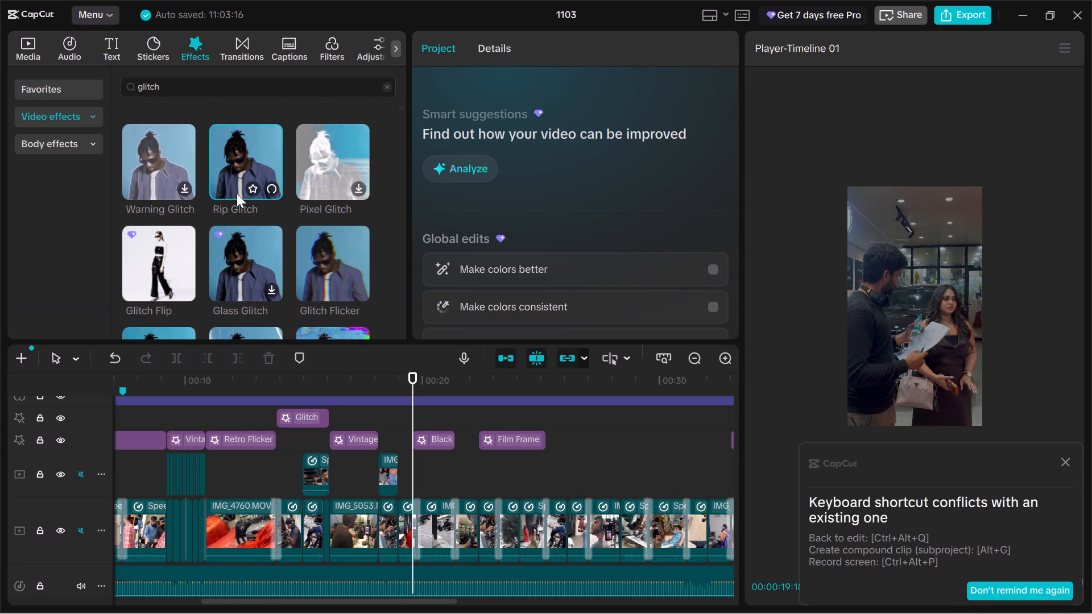
pyautogui.hscroll(1, 237, 193)
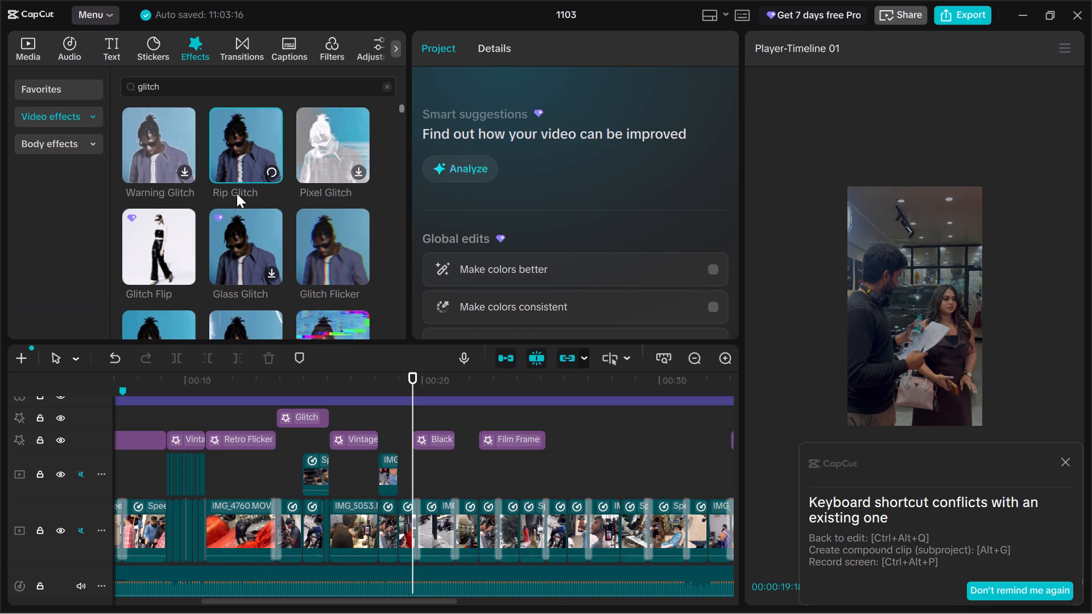
pyautogui.hscroll(2, 237, 193)
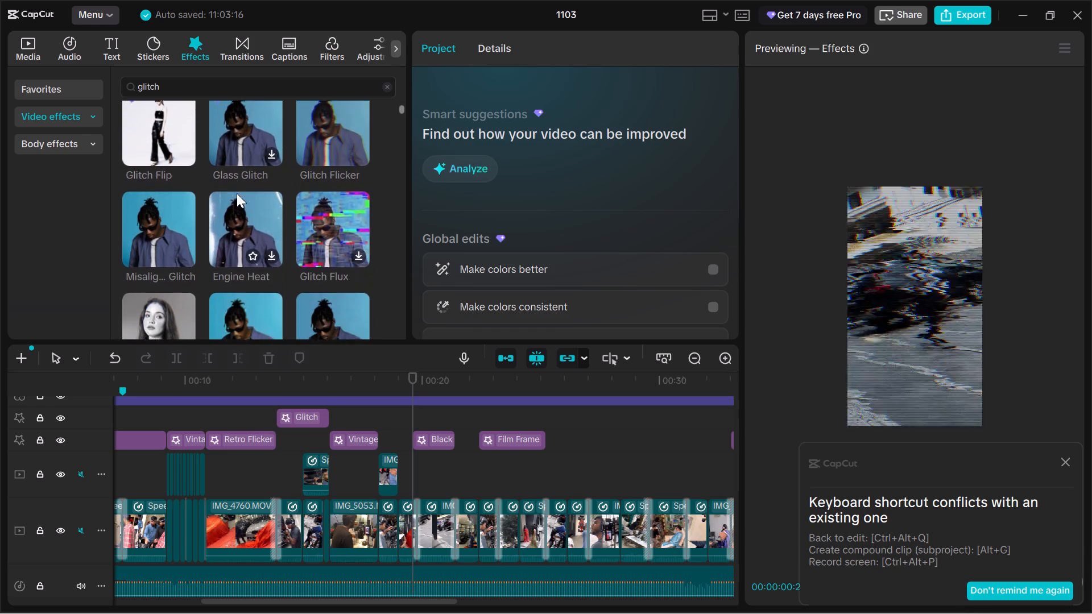
pyautogui.hscroll(1, 237, 193)
pyautogui.doubleClick(248, 159)
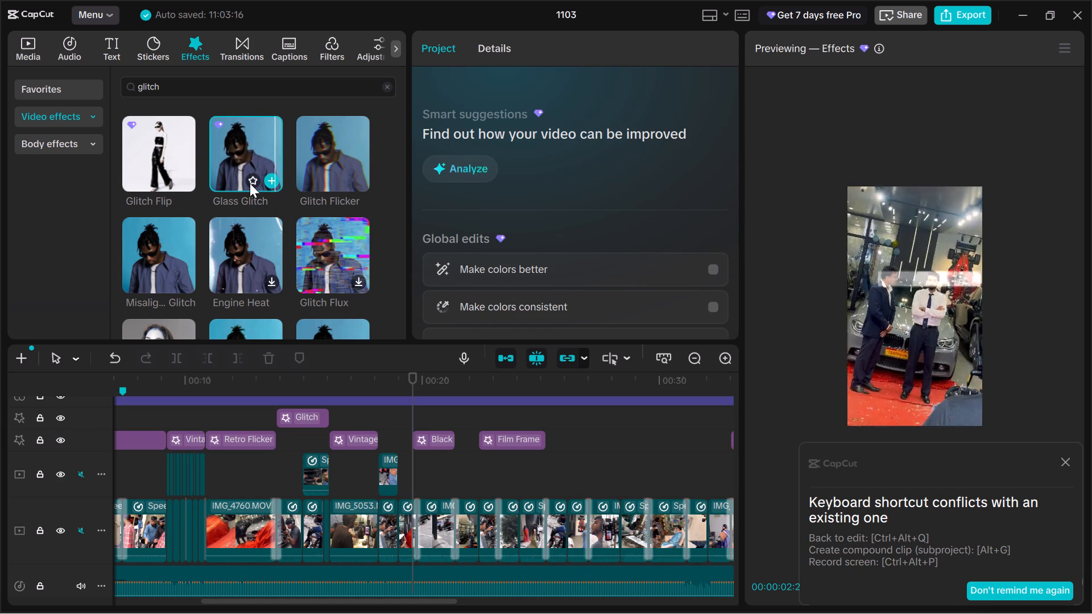
# Preview the Gloomy Grit effect and the Retro effect just below it among the glitch results.
pyautogui.scroll(-1, 250, 183)
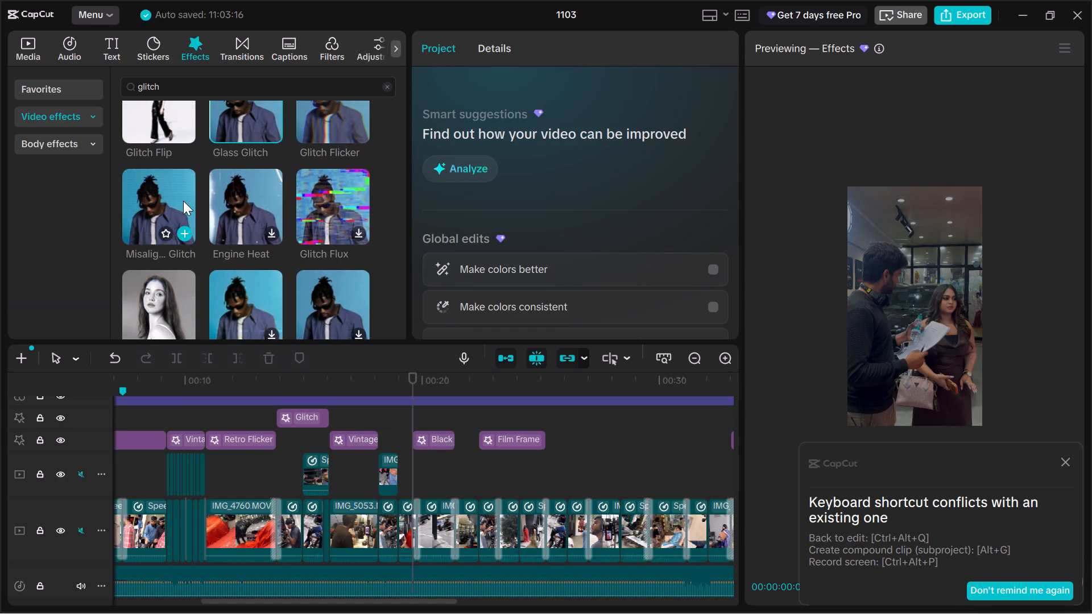
pyautogui.scroll(-1, 183, 201)
pyautogui.scroll(-1, 152, 251)
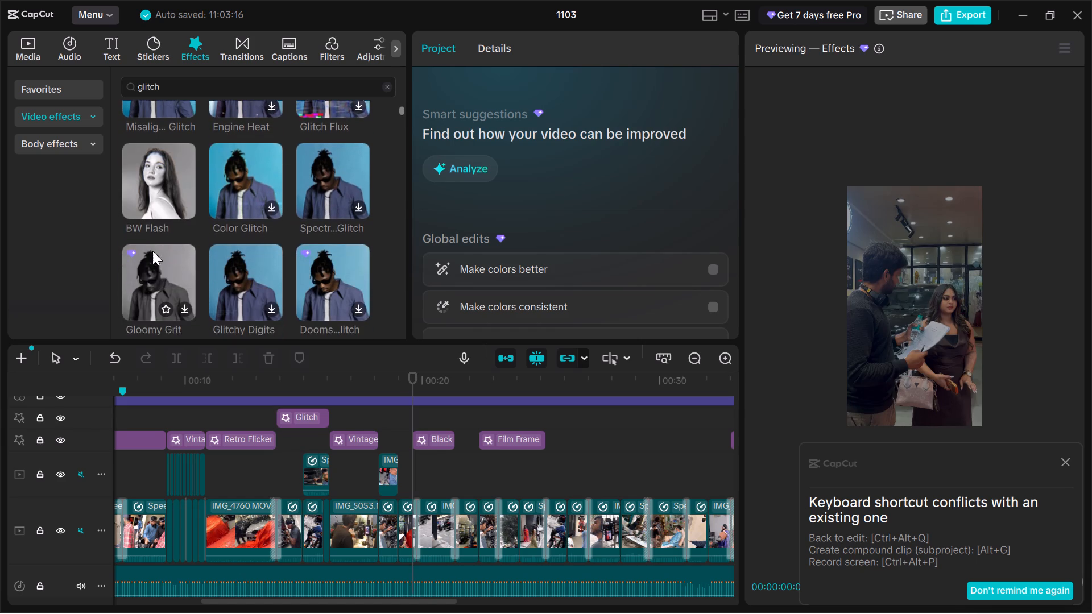
pyautogui.scroll(-1, 152, 251)
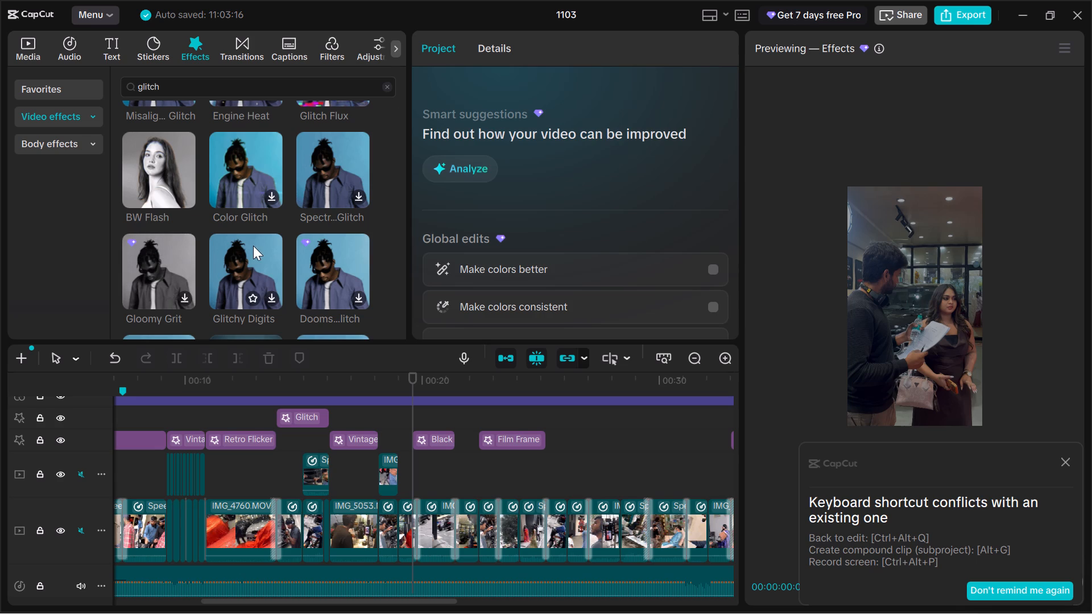
pyautogui.scroll(-1, 240, 268)
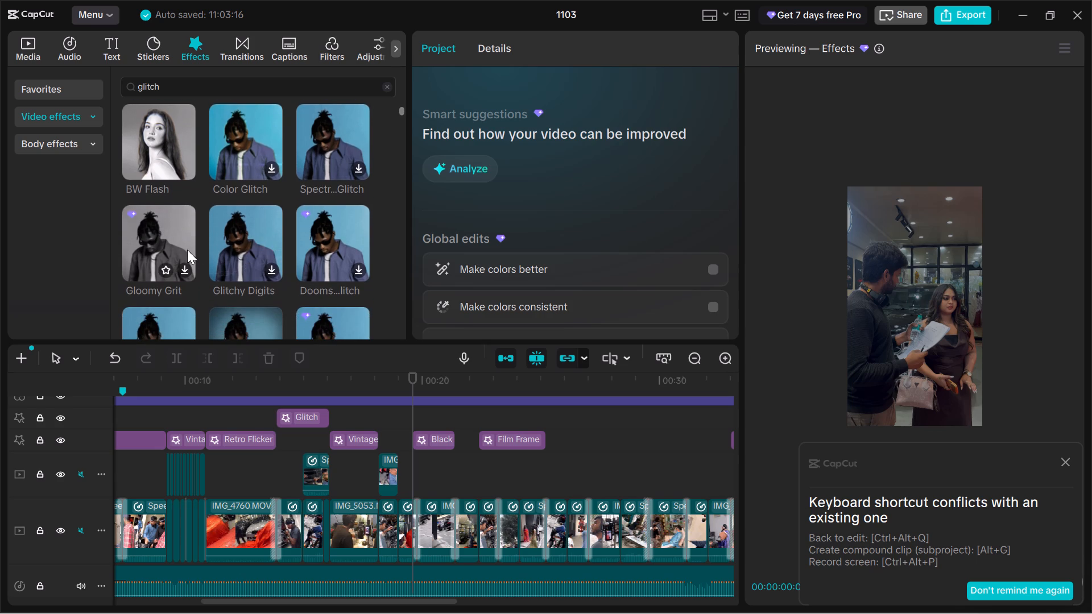
pyautogui.doubleClick(184, 247)
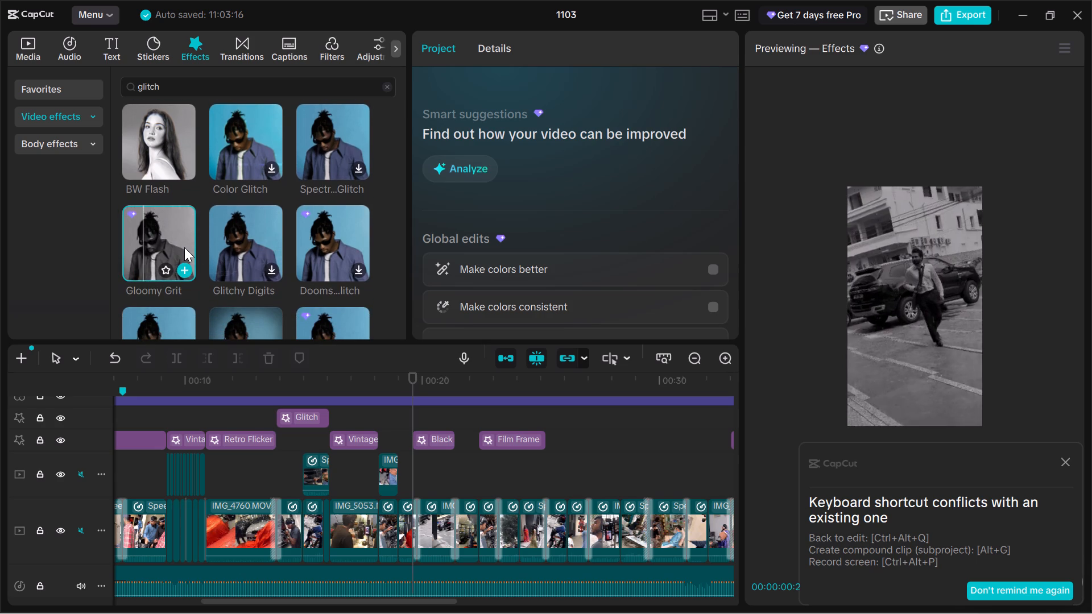
pyautogui.scroll(-1, 184, 247)
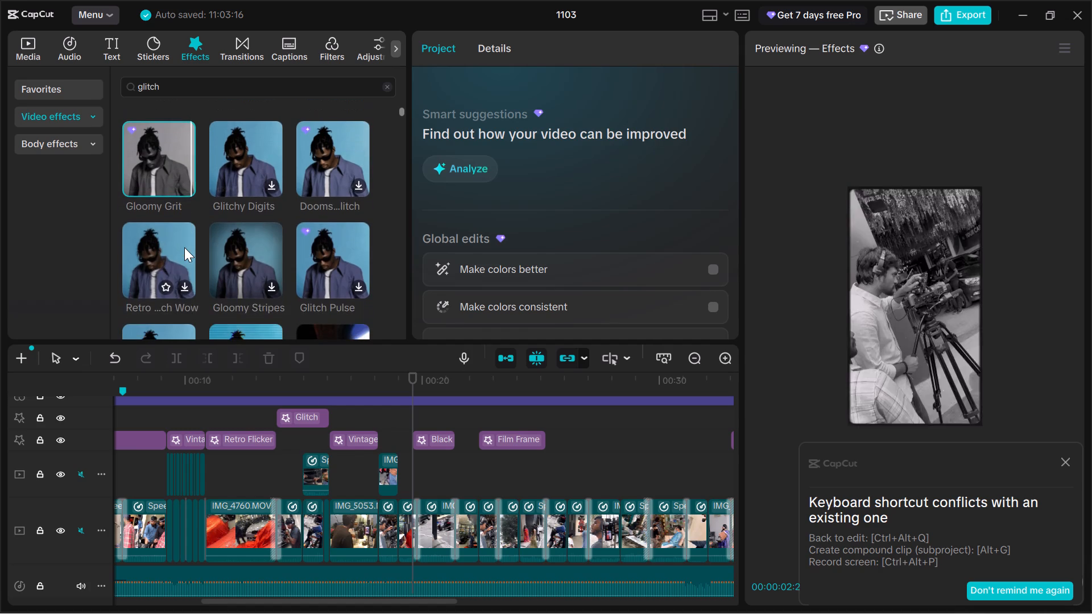
pyautogui.doubleClick(176, 272)
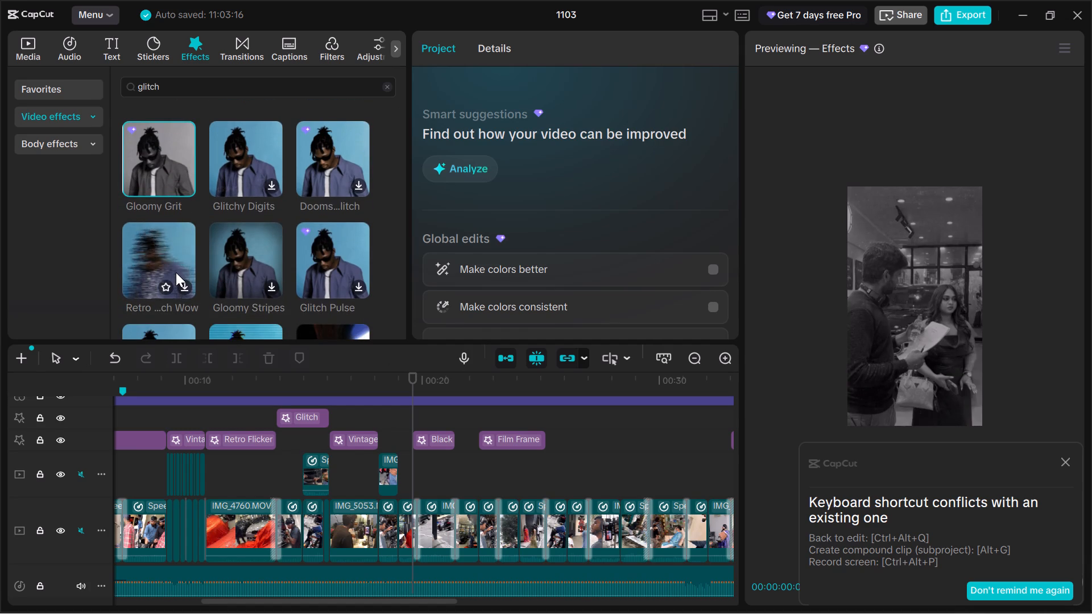
# Look through the remaining glitch effects as far as Toxic Noise and Glitch Sway, and return to the first results.
pyautogui.scroll(-1, 267, 279)
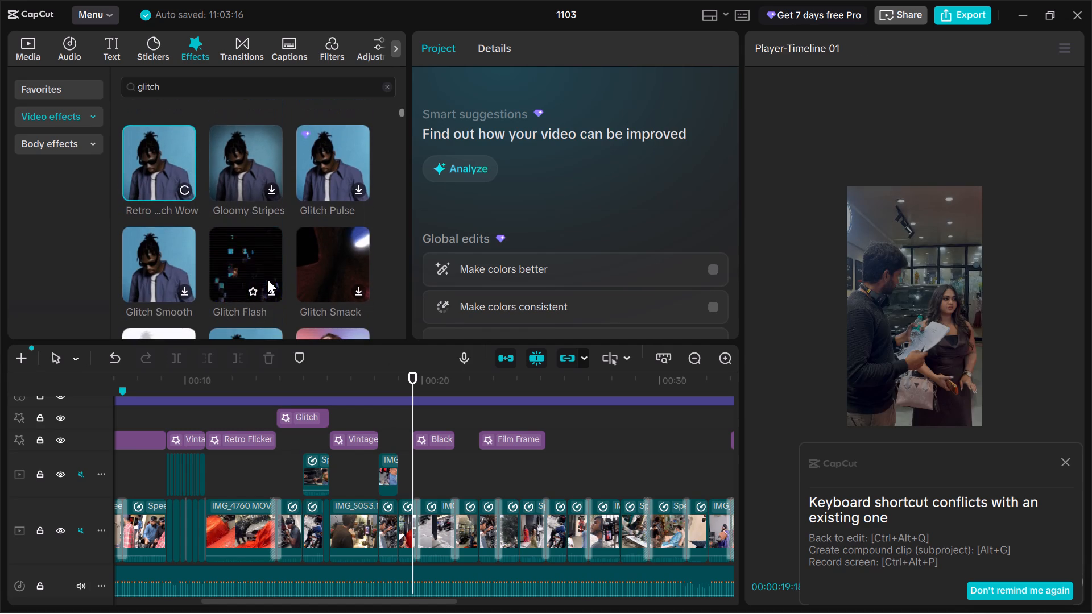
pyautogui.scroll(-1, 239, 251)
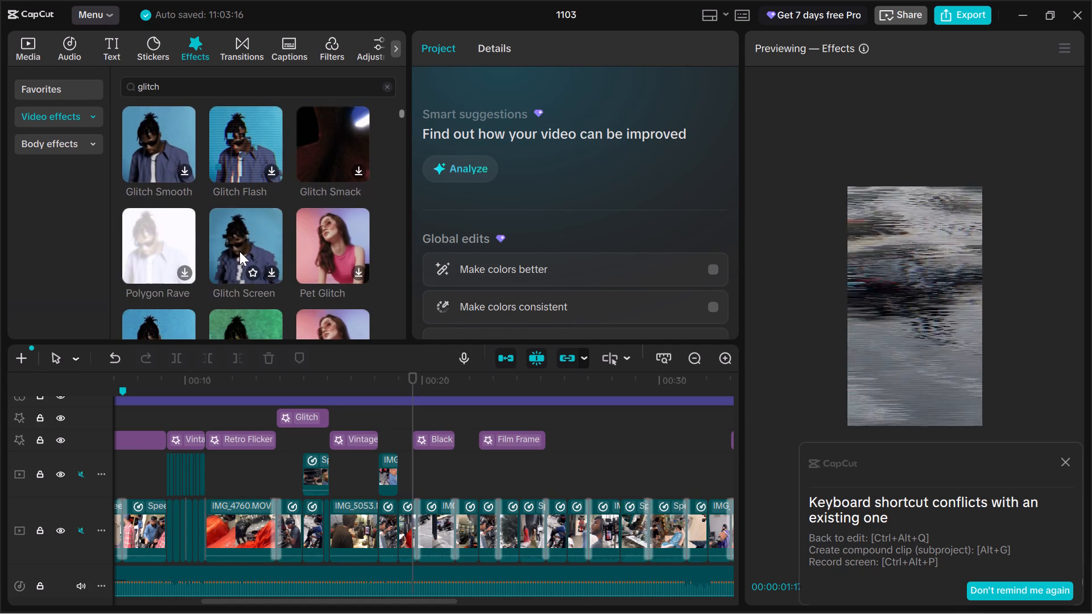
pyautogui.scroll(-2, 239, 251)
pyautogui.scroll(2, 239, 251)
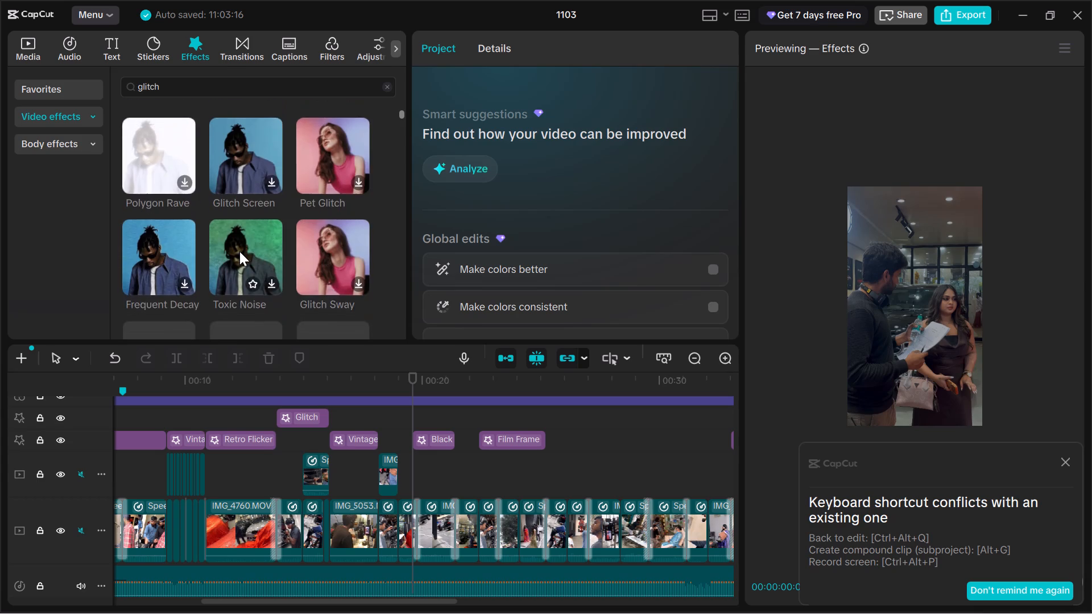
pyautogui.scroll(2, 239, 251)
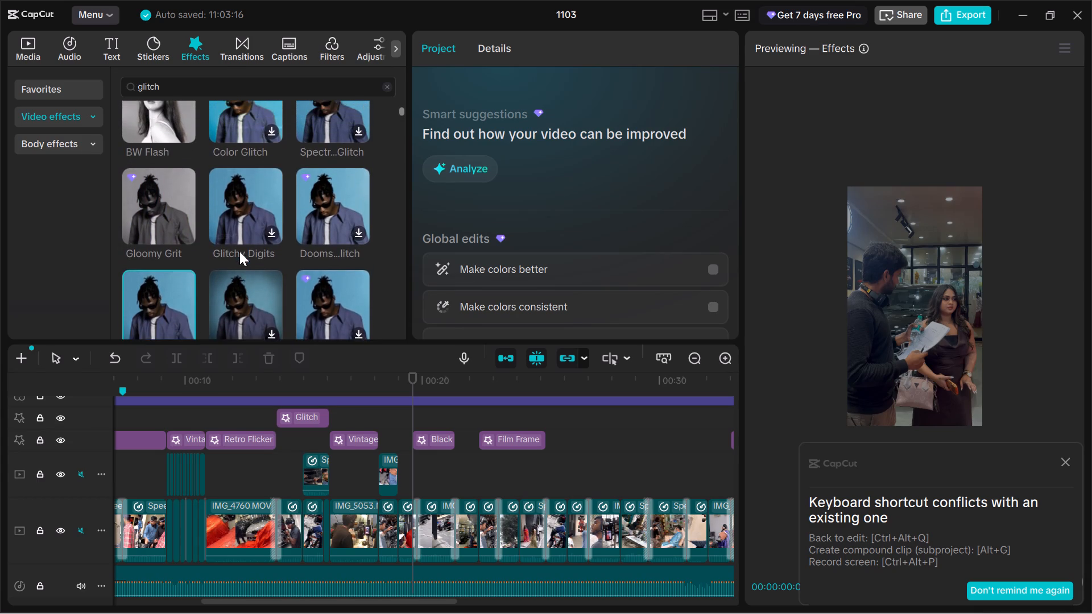
pyautogui.scroll(2, 239, 251)
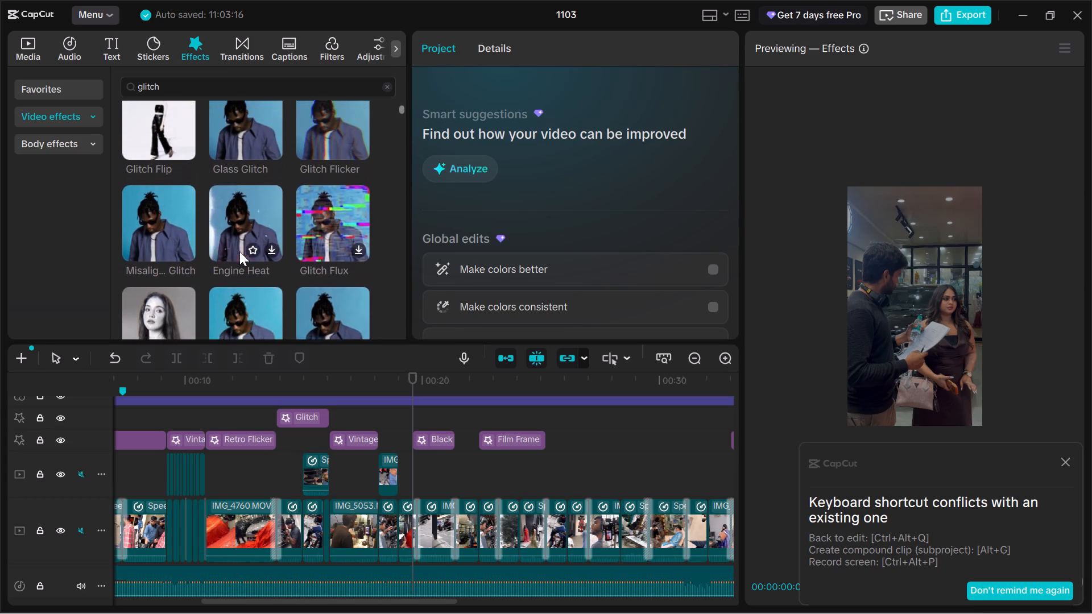
pyautogui.scroll(2, 239, 251)
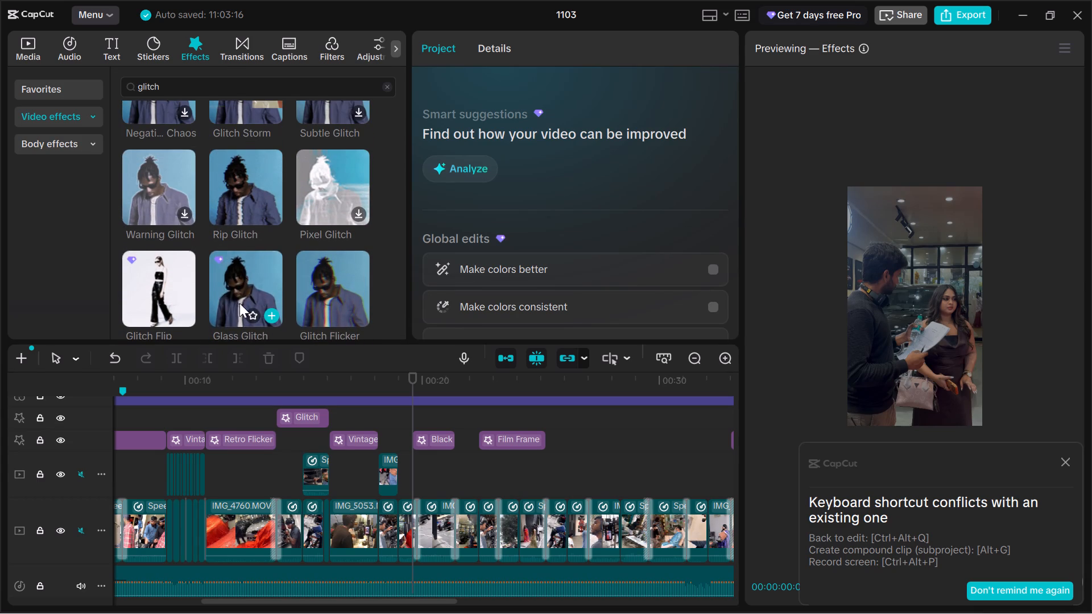
pyautogui.scroll(1, 239, 303)
pyautogui.scroll(1, 261, 257)
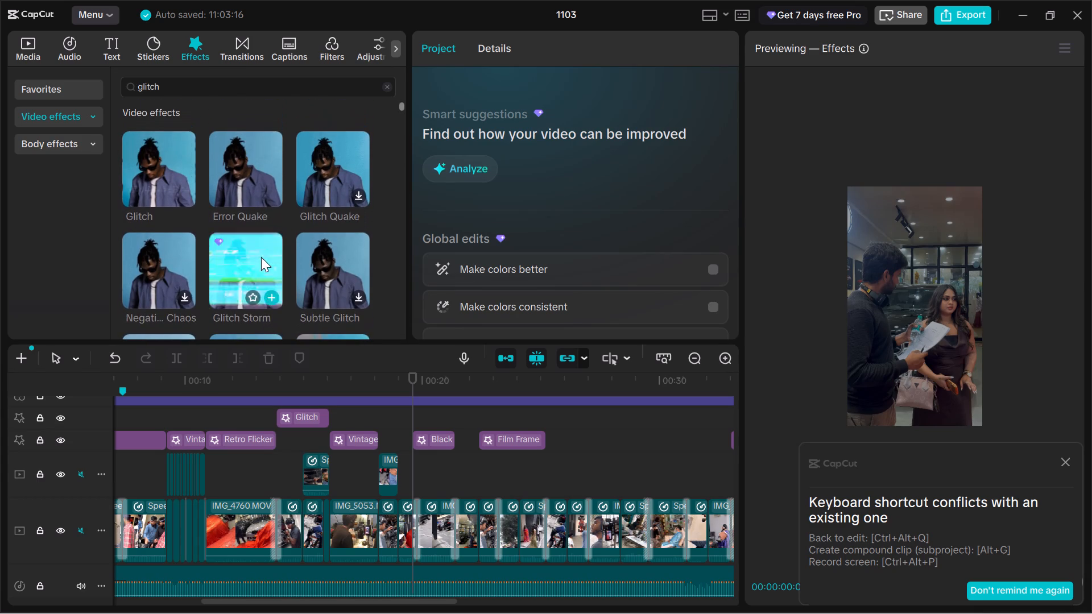
pyautogui.scroll(1, 261, 257)
# Compare previews of the Glitch Quake, Pixel Glitch, Rip Glitch, Glitch Flip and Glass Glitch effects.
pyautogui.doubleClick(320, 176)
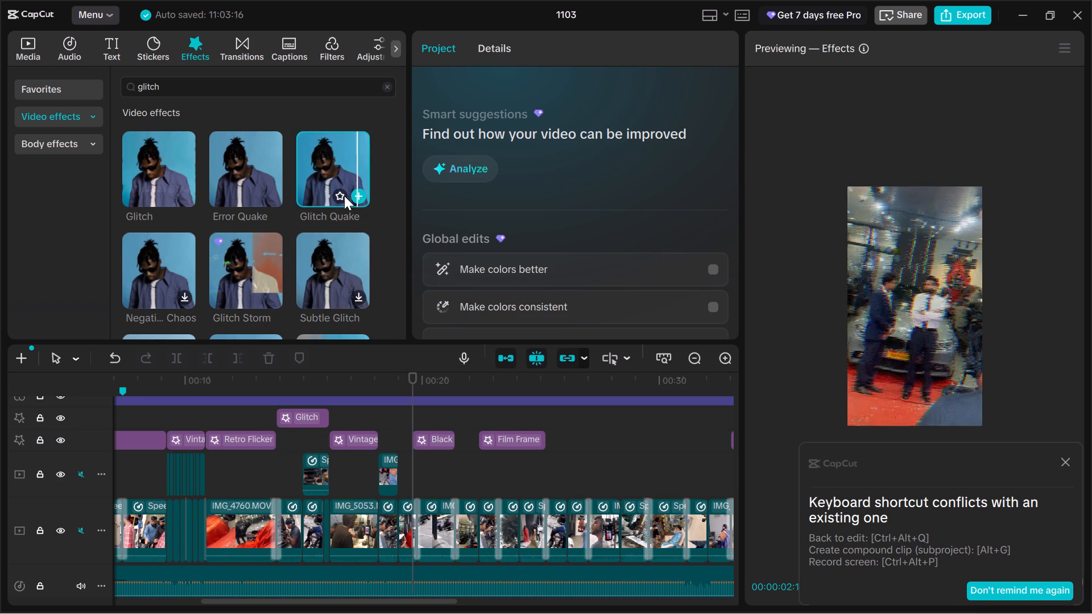
pyautogui.scroll(-1, 344, 196)
pyautogui.doubleClick(336, 276)
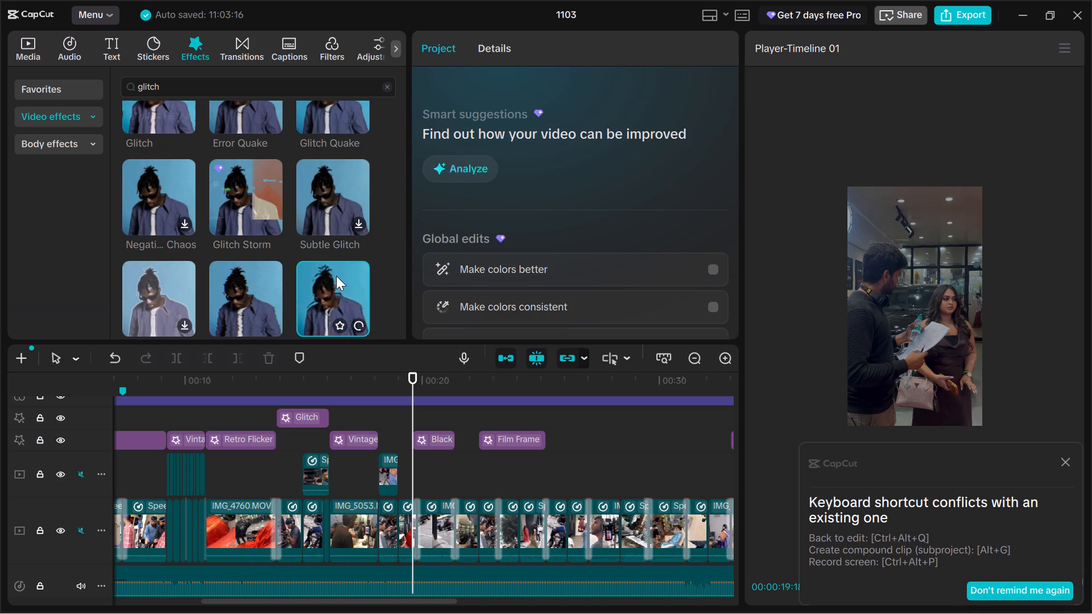
pyautogui.hscroll(-1, 312, 269)
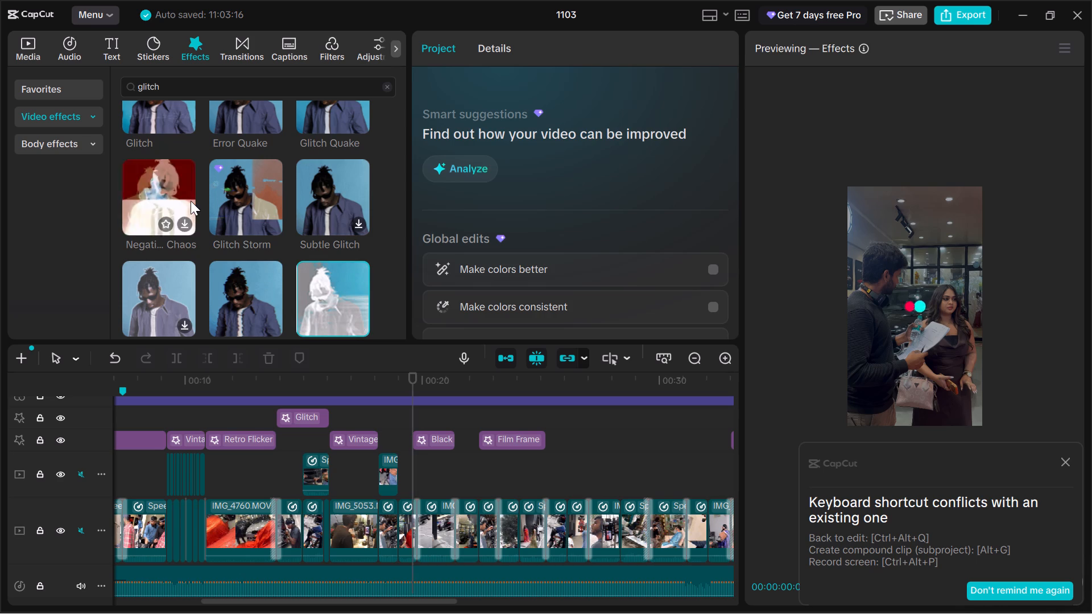
pyautogui.doubleClick(280, 301)
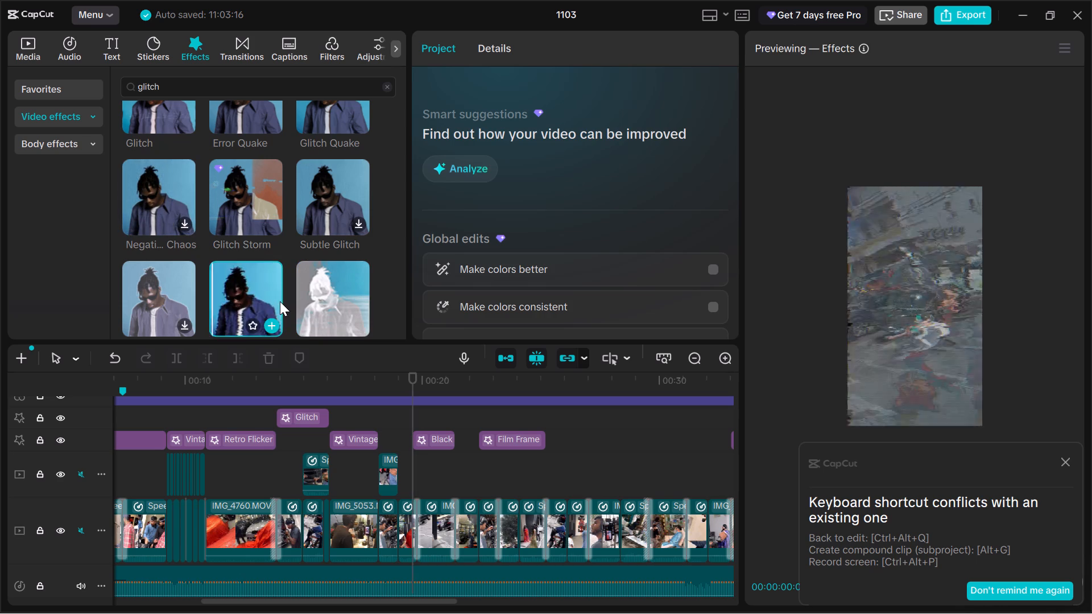
pyautogui.scroll(-1, 280, 301)
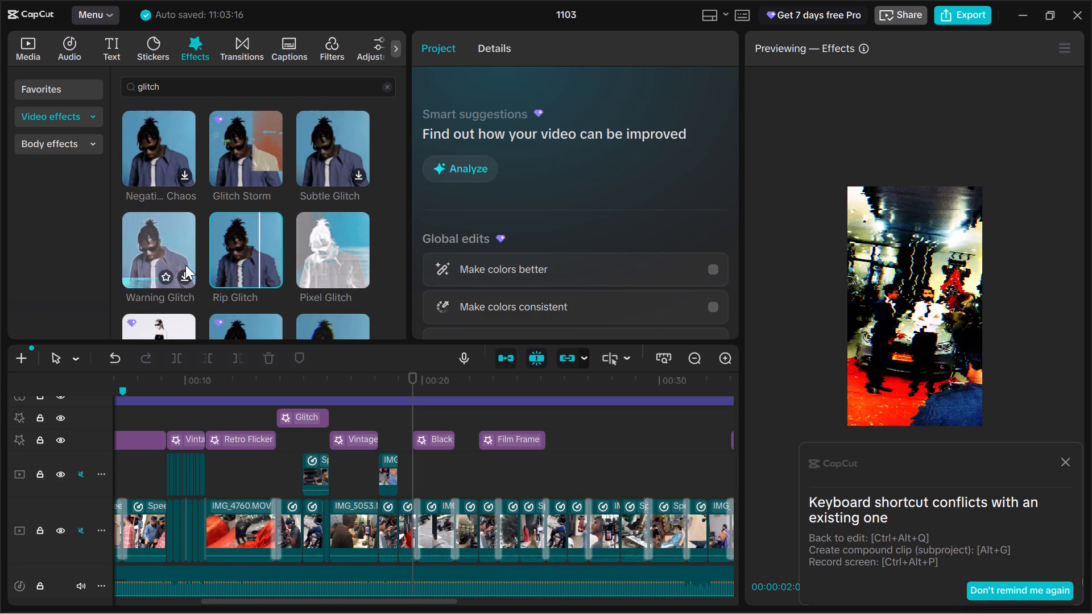
pyautogui.doubleClick(170, 284)
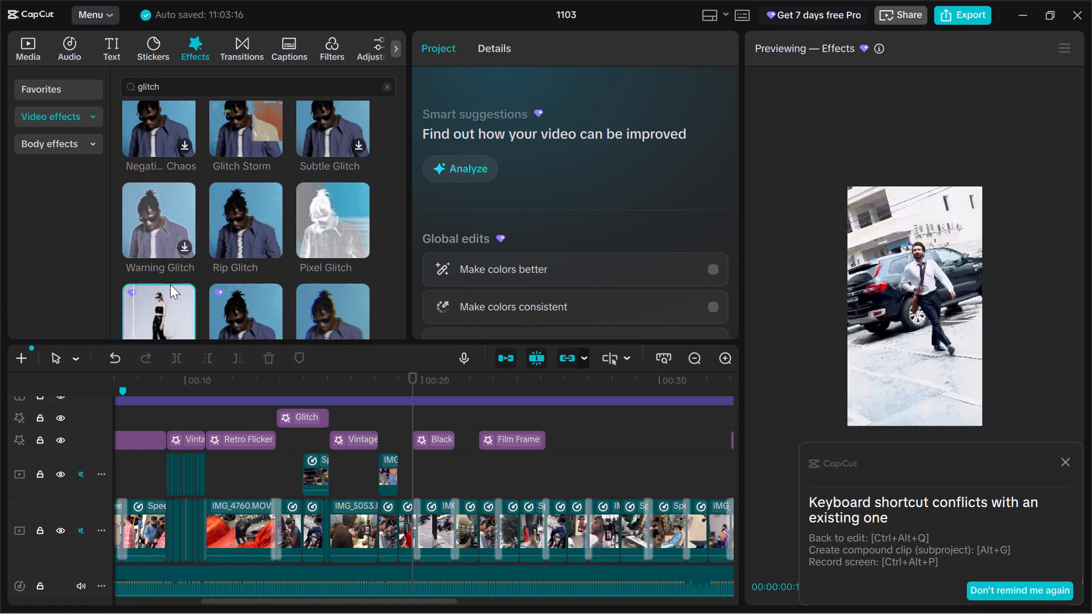
pyautogui.scroll(-1, 170, 284)
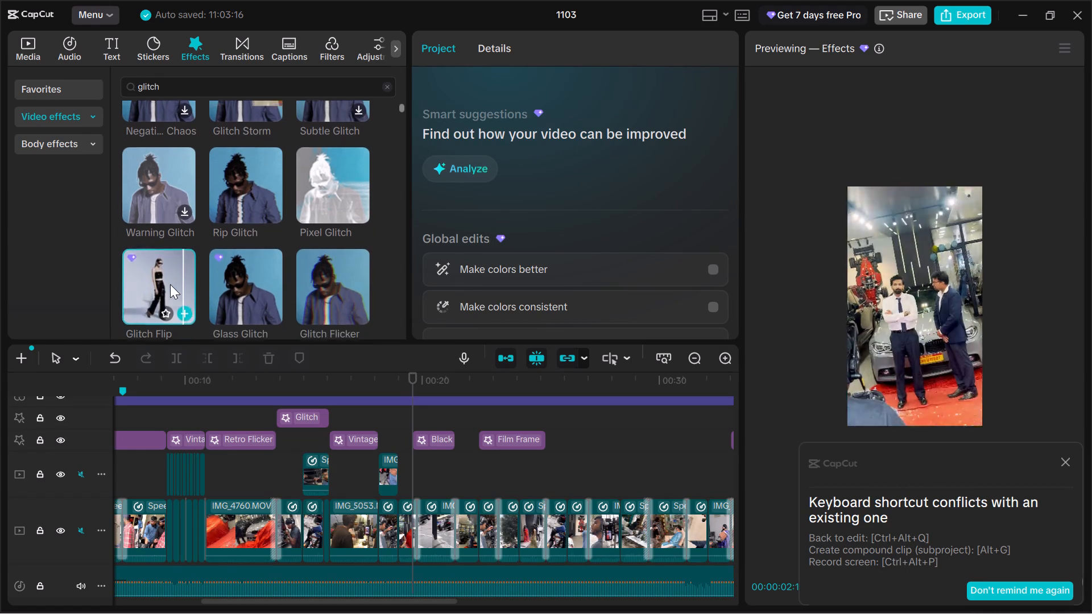
pyautogui.scroll(-1, 170, 284)
pyautogui.doubleClick(213, 281)
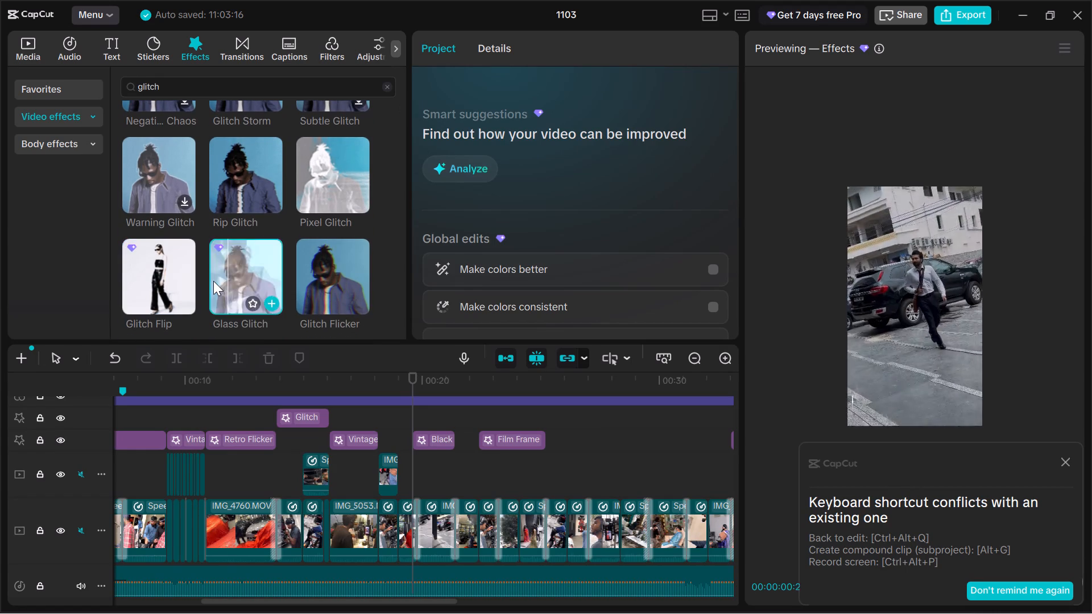
# Add the Glass Glitch effect to the timeline and place it just after Film Frame on the same effects track.
pyautogui.click(272, 298)
pyautogui.moveTo(444, 414); pyautogui.dragTo(563, 428)
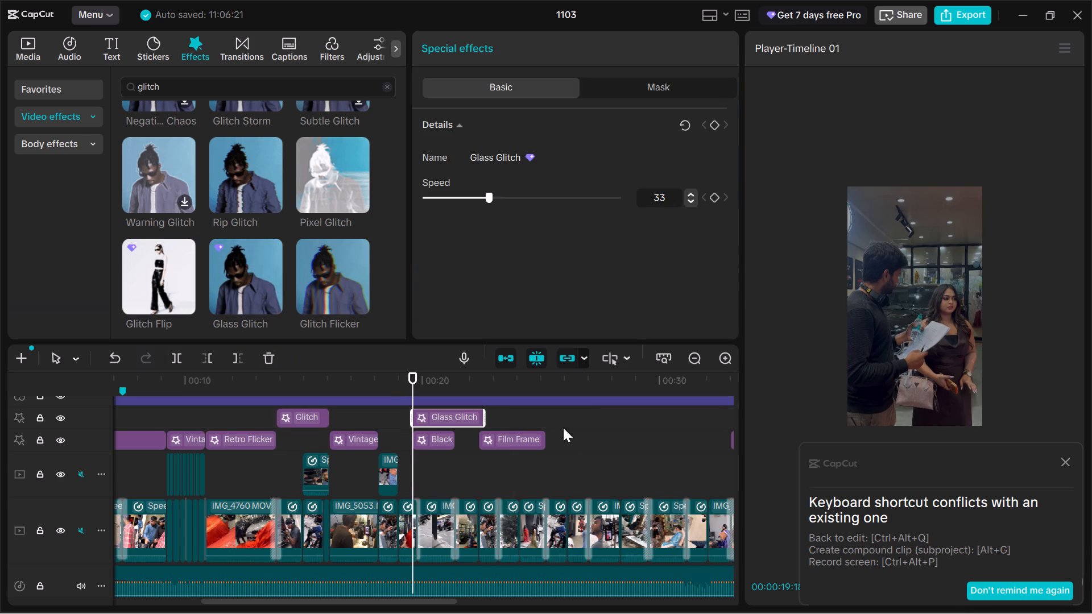
pyautogui.moveTo(563, 428); pyautogui.dragTo(574, 433)
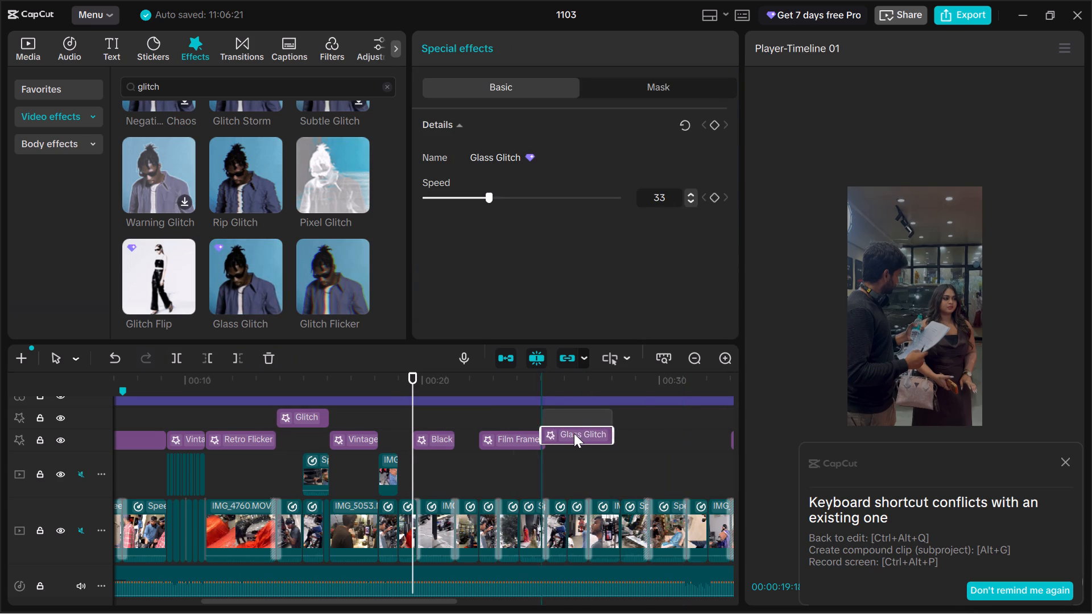
pyautogui.moveTo(574, 433); pyautogui.dragTo(578, 433)
pyautogui.doubleClick(545, 415)
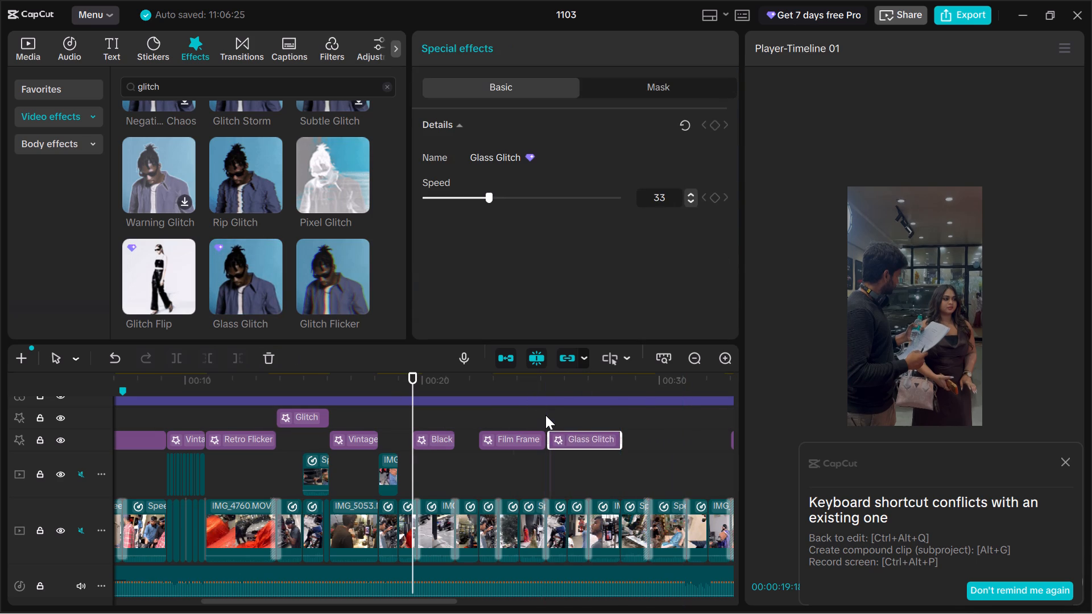
# Shorten the Glass Glitch effect after Film Frame by trimming its end back to about 00:27.
pyautogui.press('space')
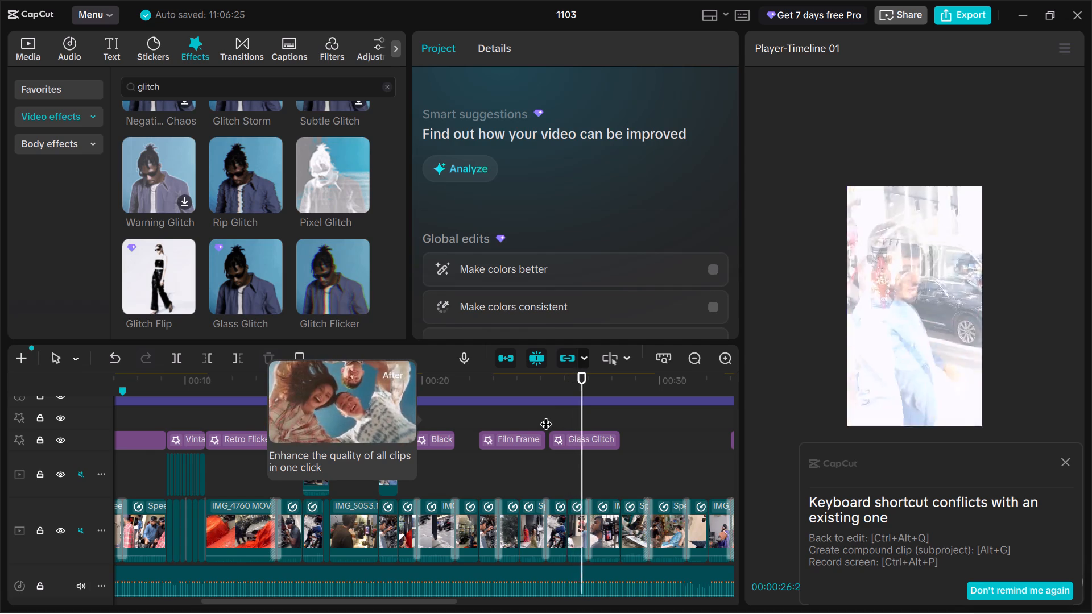
pyautogui.press('space')
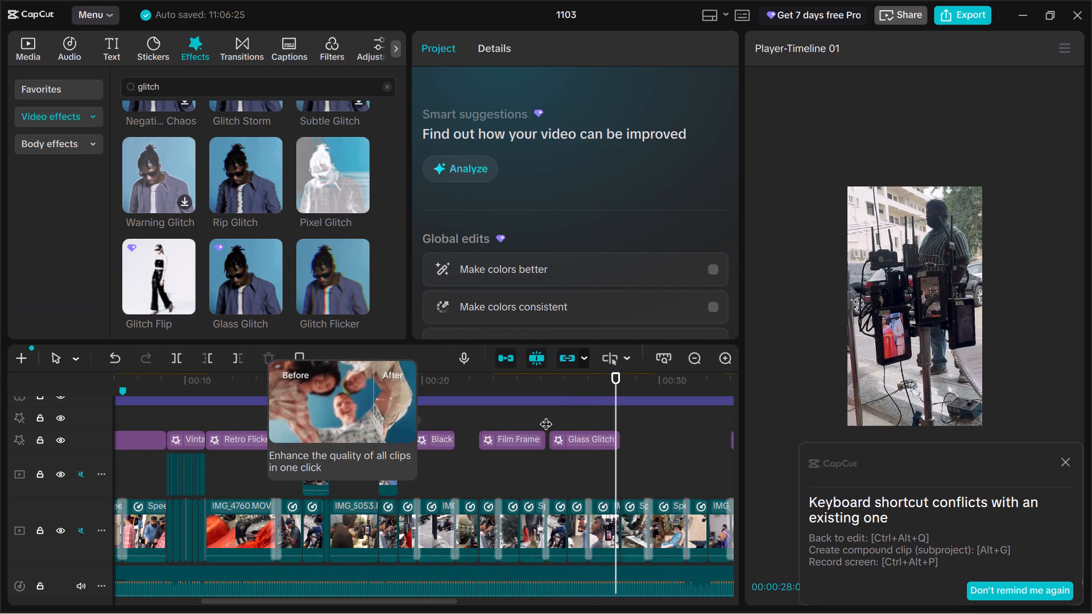
pyautogui.click(585, 432)
pyautogui.moveTo(585, 432); pyautogui.dragTo(588, 439)
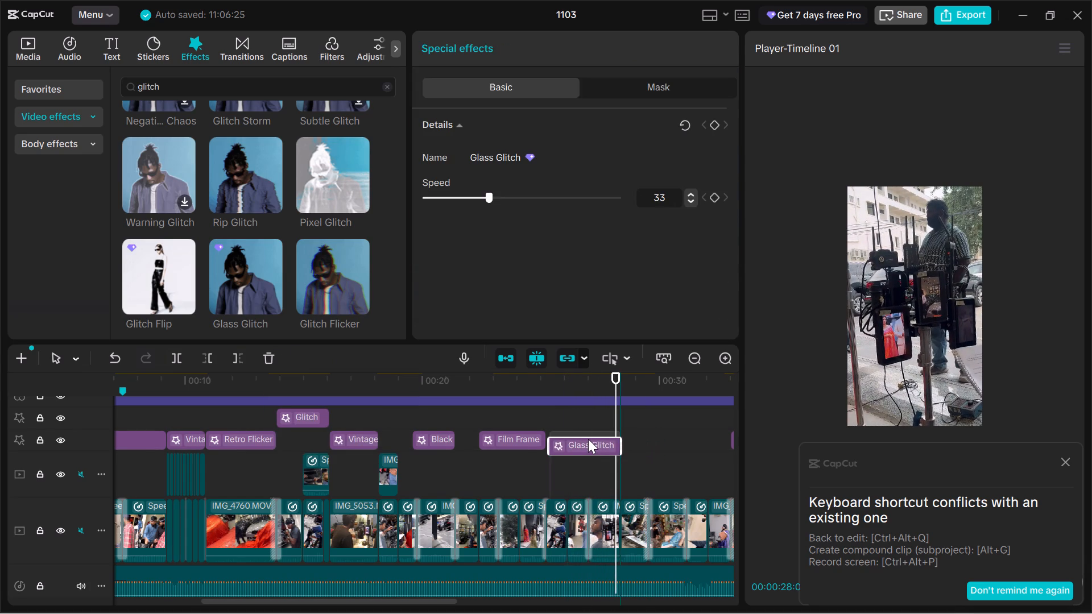
pyautogui.moveTo(588, 439); pyautogui.dragTo(588, 438)
pyautogui.moveTo(622, 433); pyautogui.dragTo(611, 436)
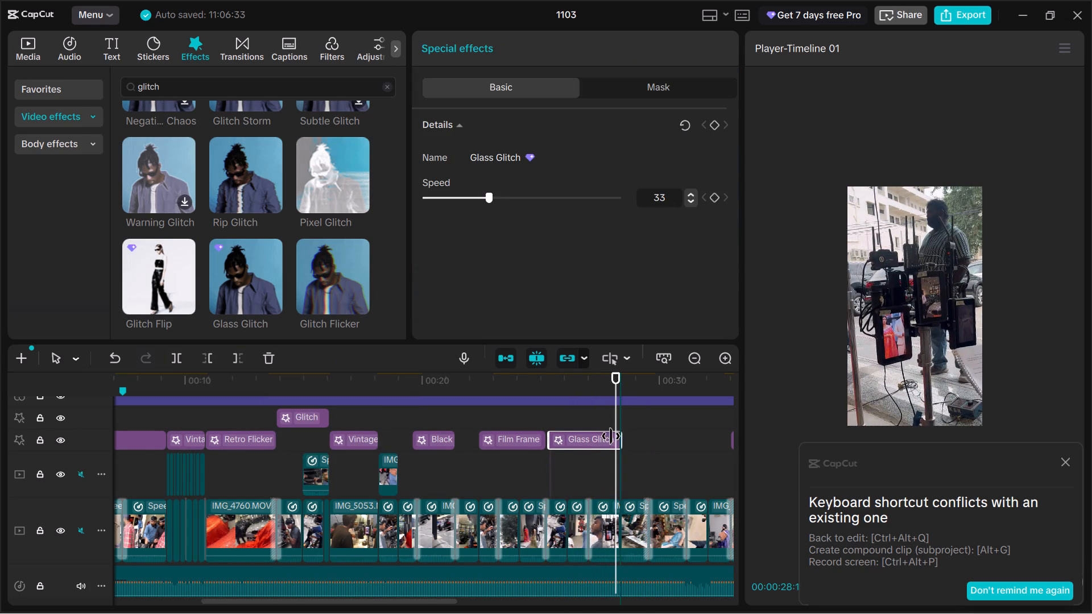
pyautogui.moveTo(611, 436); pyautogui.dragTo(573, 448)
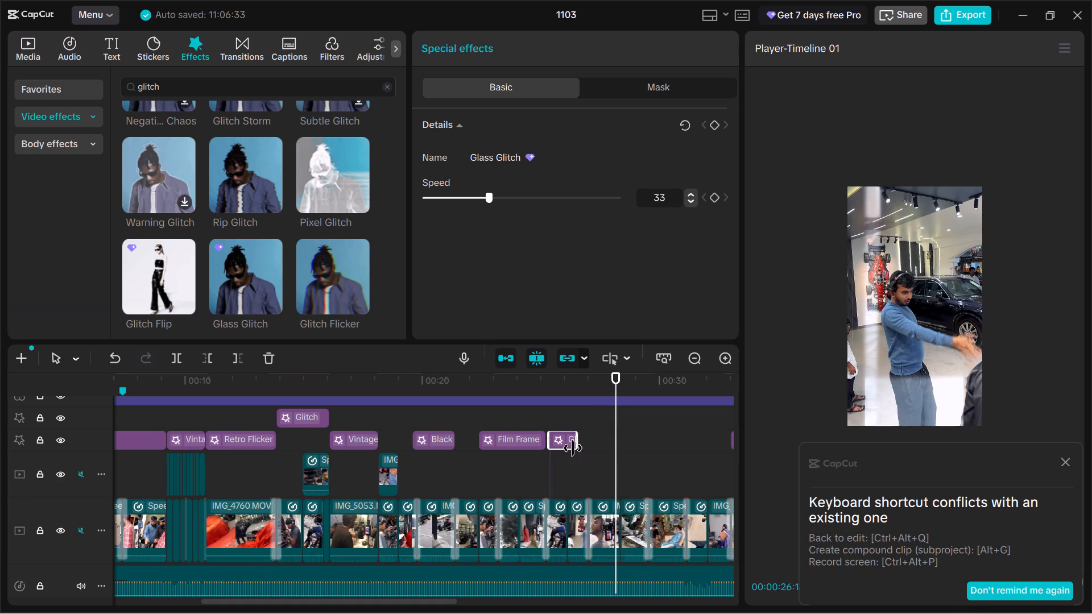
pyautogui.moveTo(573, 448); pyautogui.dragTo(585, 446)
# Copy the shortened Glass Glitch effect and paste it on the same effects track at about 00:29.
pyautogui.hotkey('ctrl', 'c')
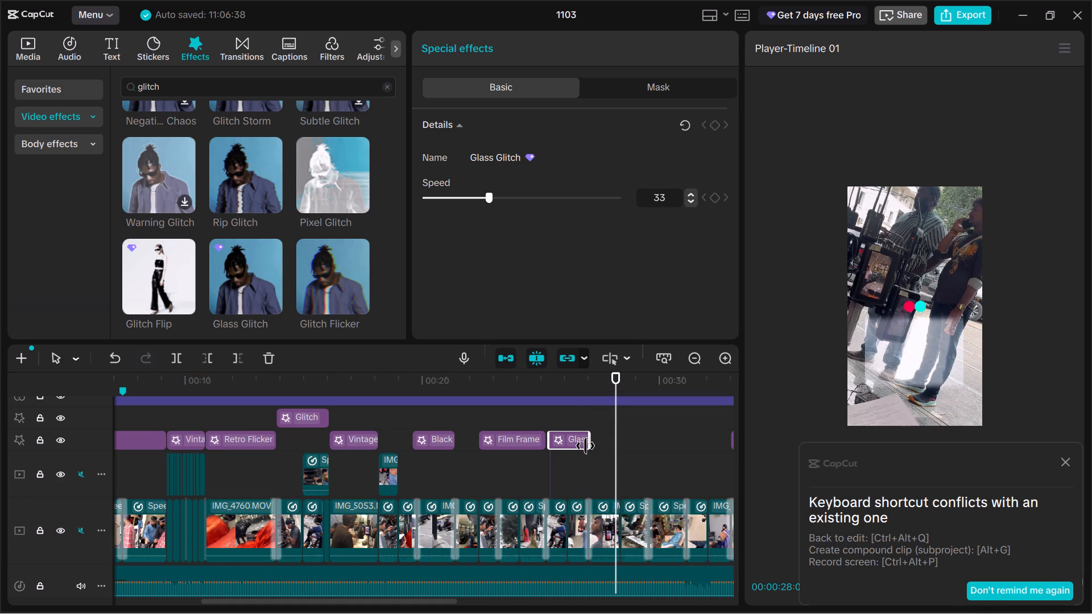
pyautogui.click(640, 432)
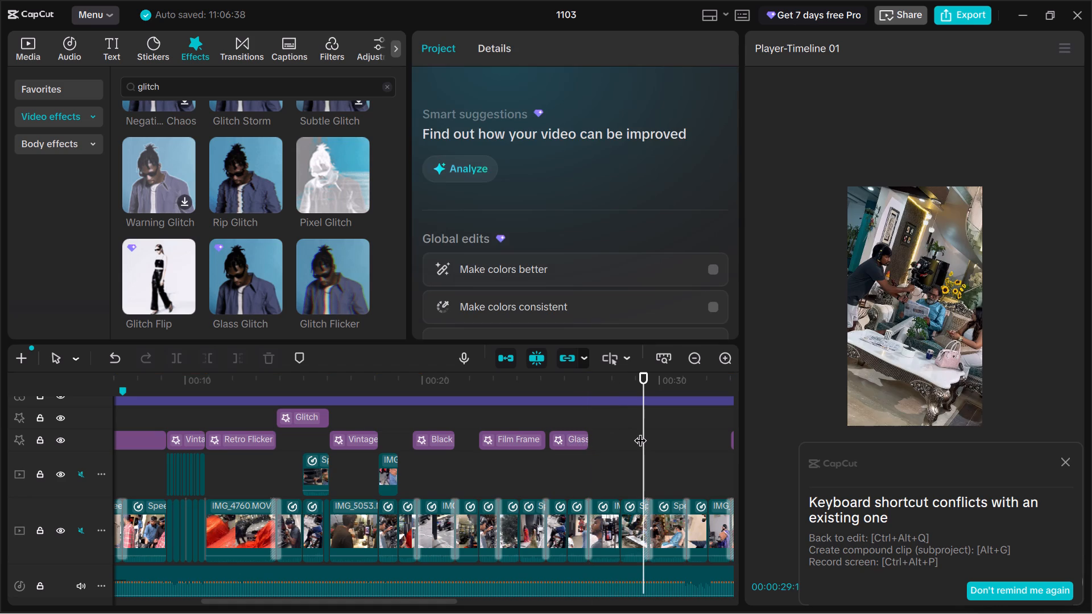
pyautogui.hotkey('ctrl', 'v')
pyautogui.press('space')
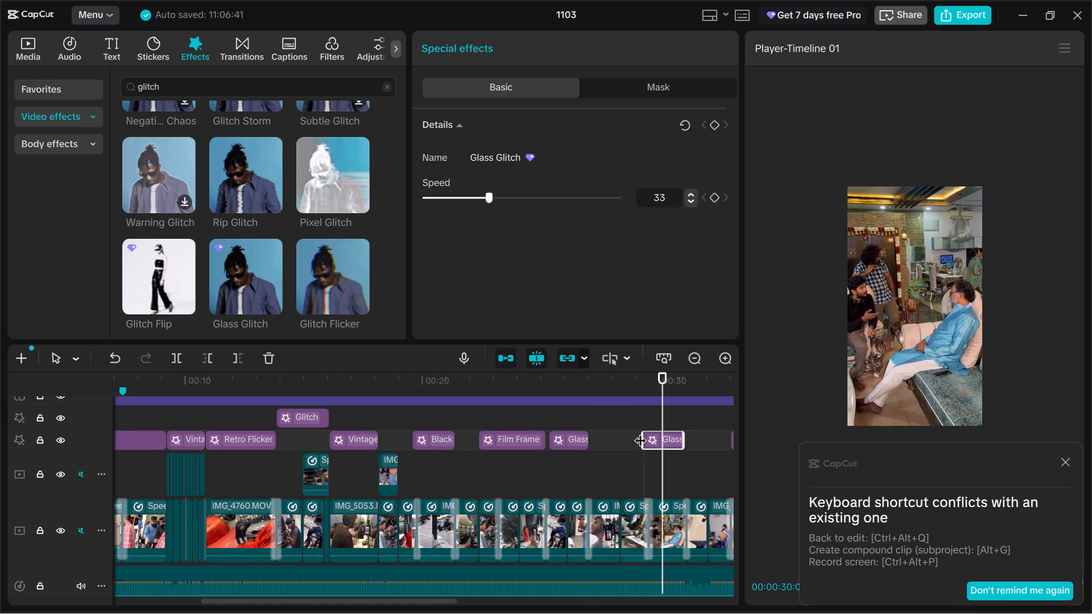
pyautogui.press('space')
# Move the pasted Glass Glitch directly against the start of Gloom Grain and trim its start to about 00:43.
pyautogui.hscroll(-1, 640, 432)
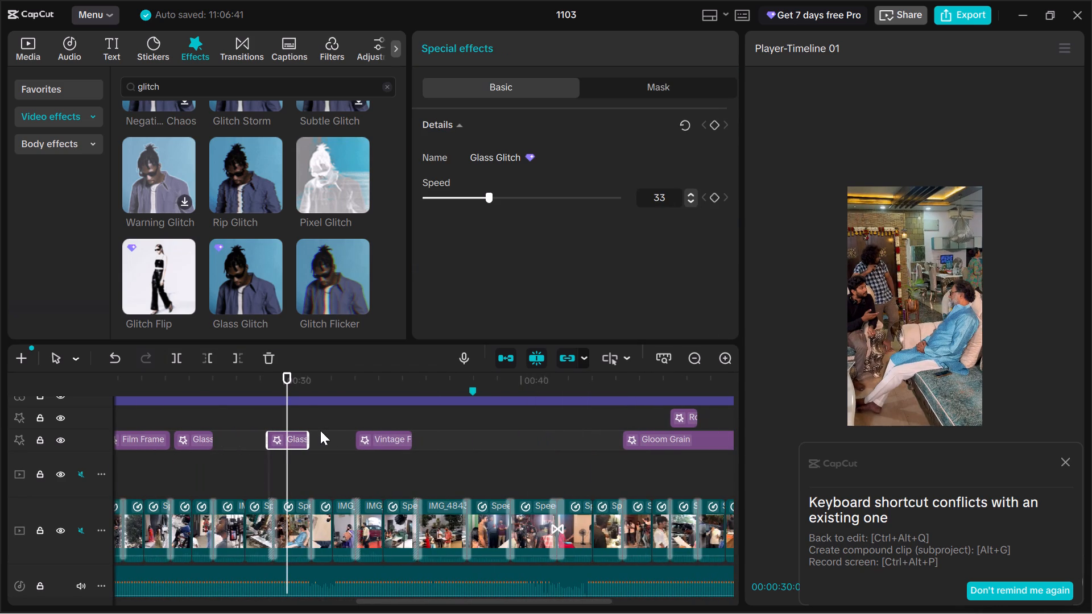
pyautogui.moveTo(296, 437); pyautogui.dragTo(590, 435)
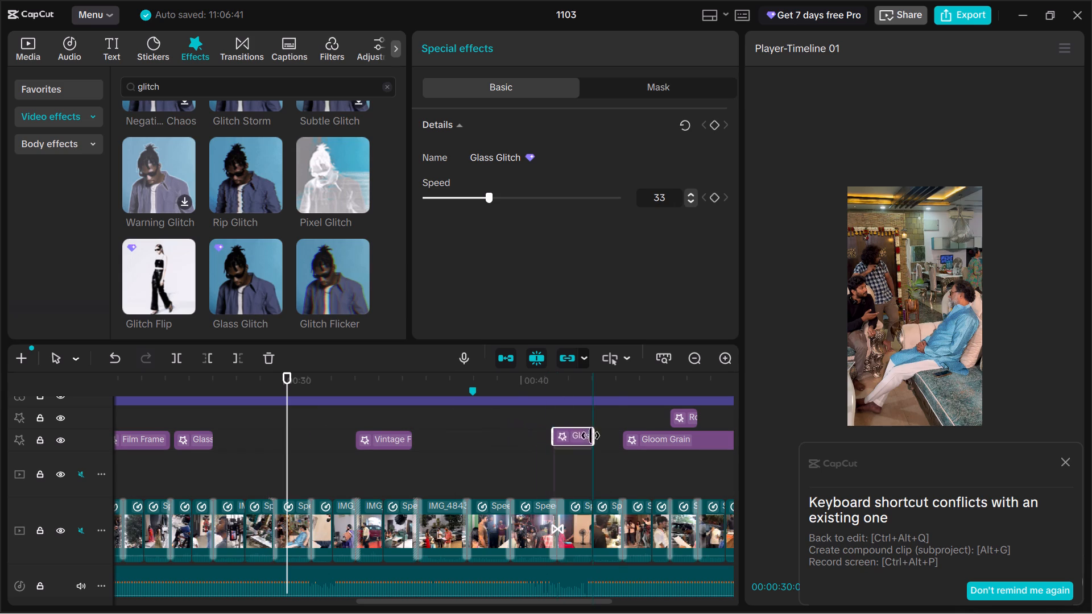
pyautogui.moveTo(590, 435); pyautogui.dragTo(604, 437)
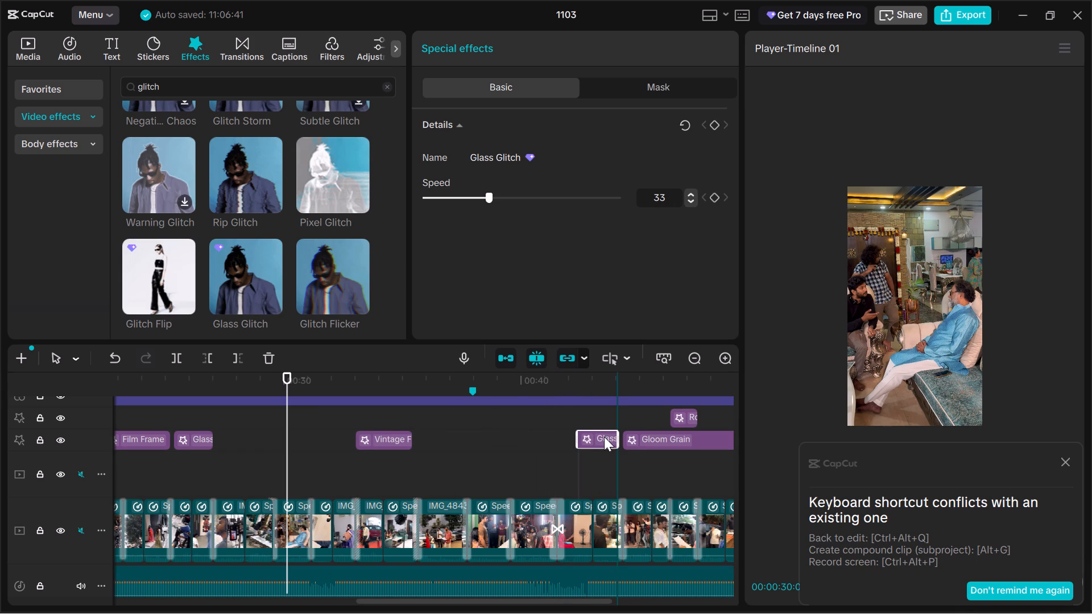
pyautogui.moveTo(604, 437); pyautogui.dragTo(608, 438)
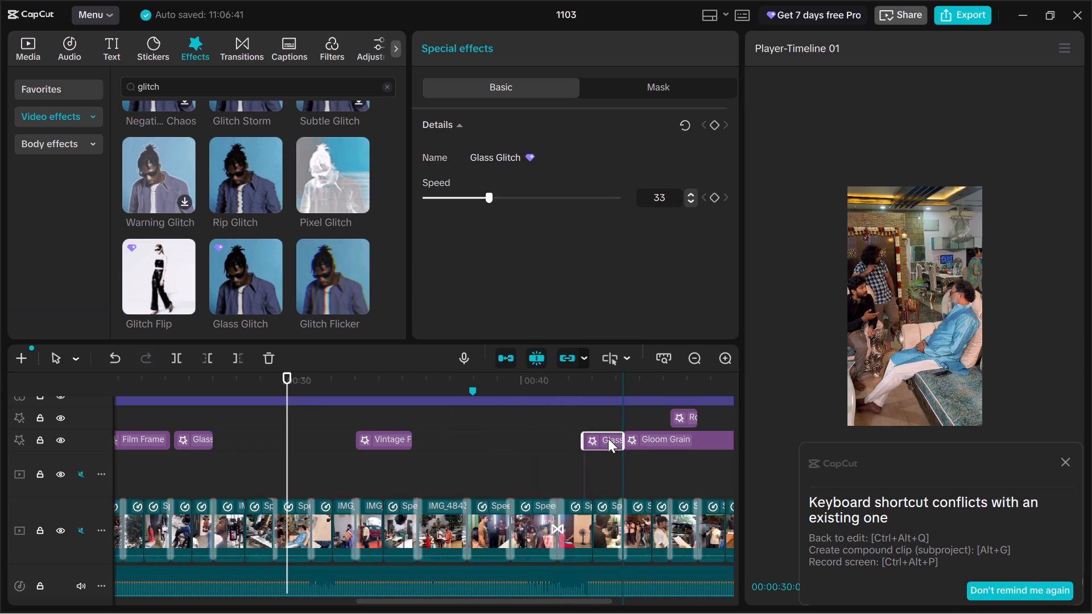
pyautogui.moveTo(608, 438); pyautogui.dragTo(607, 438)
pyautogui.moveTo(583, 439); pyautogui.dragTo(597, 441)
# Play back the timeline around the second Glass Glitch and on through Gloom Grain to check the effects.
pyautogui.press('space')
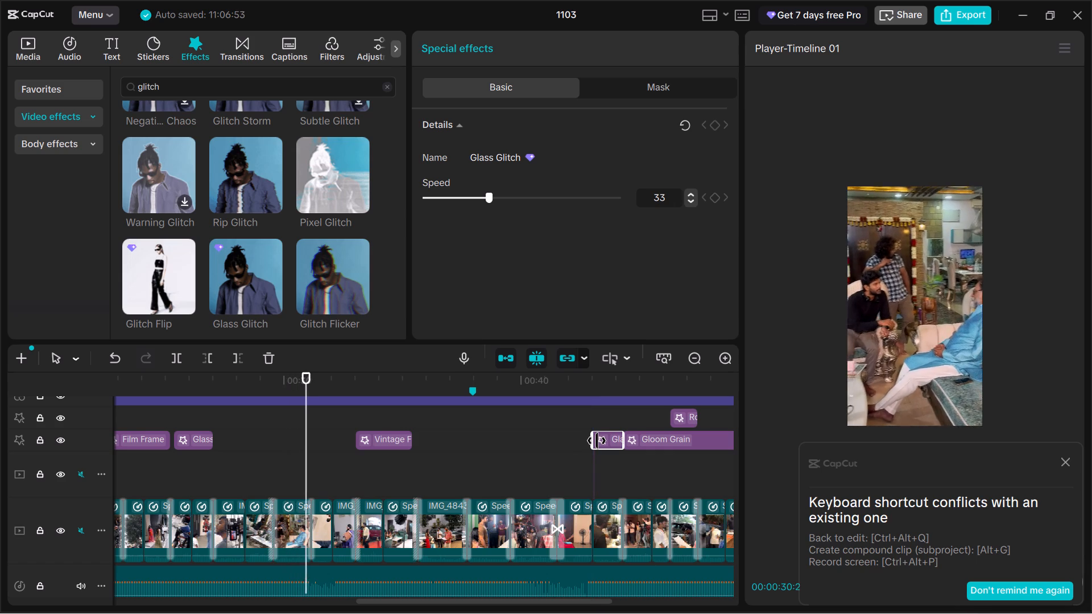
pyautogui.press('space')
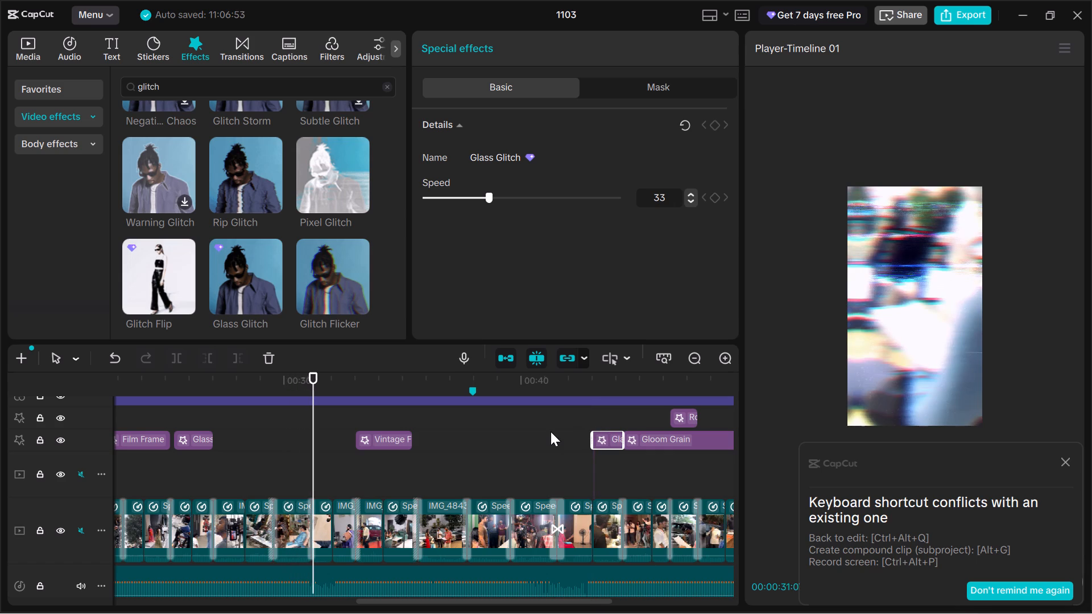
pyautogui.moveTo(313, 445); pyautogui.dragTo(519, 423)
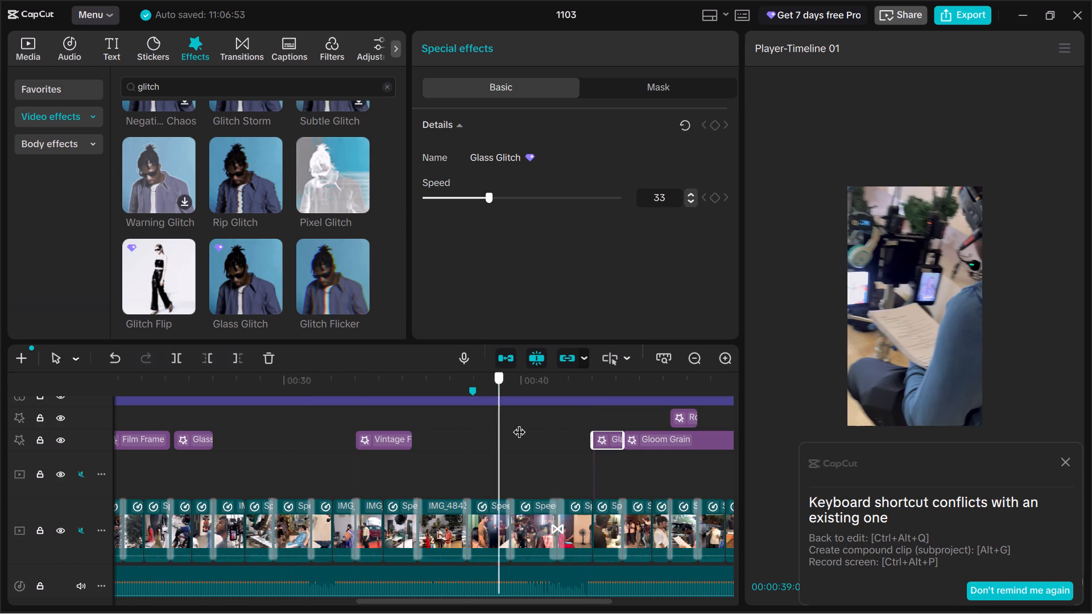
pyautogui.moveTo(519, 423); pyautogui.dragTo(595, 437)
pyautogui.press('space')
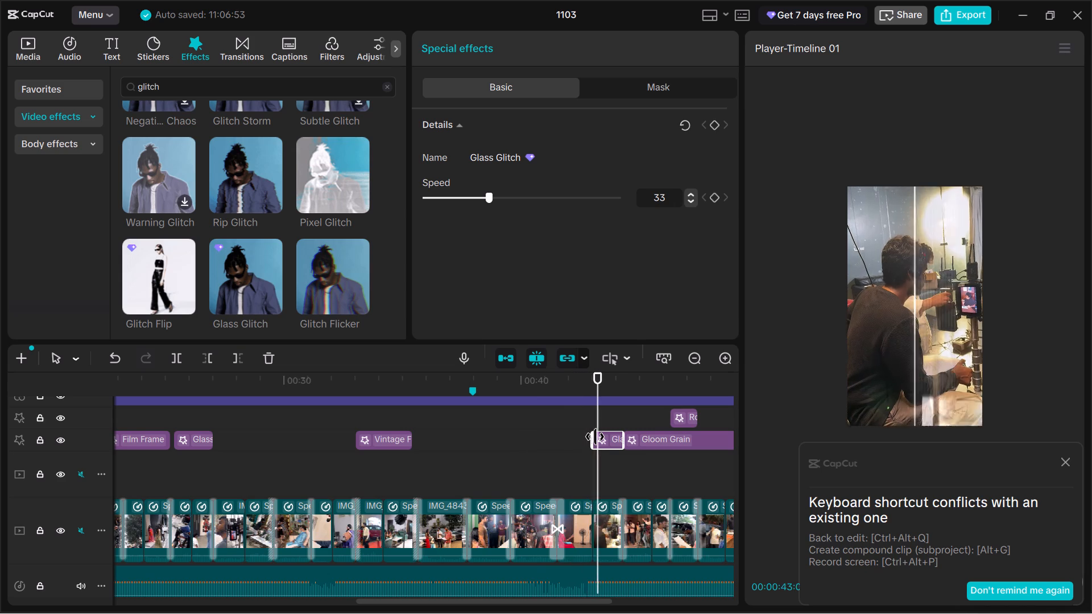
pyautogui.press('space')
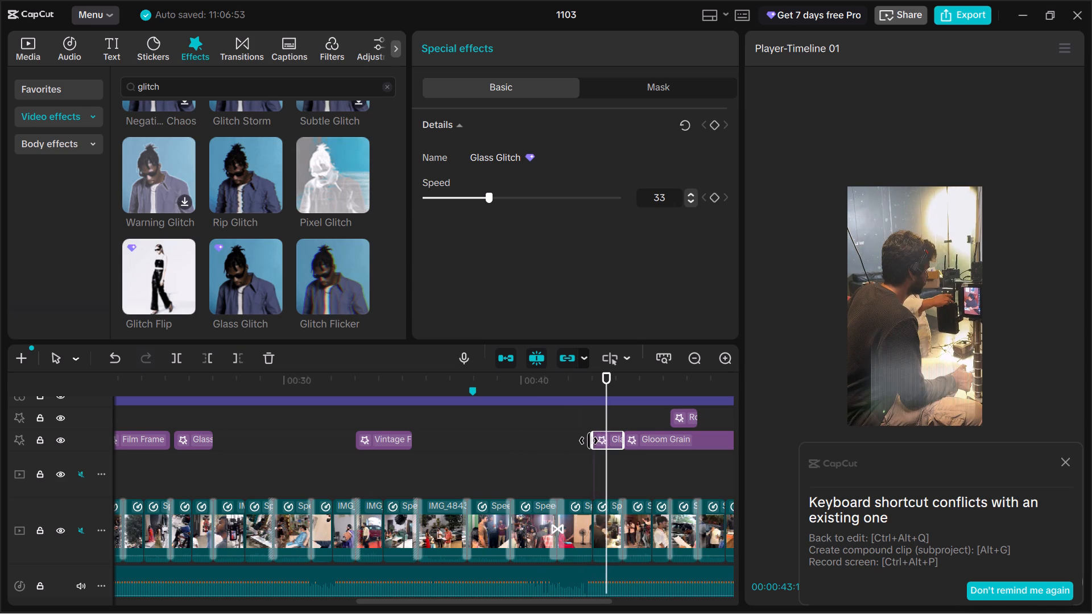
pyautogui.doubleClick(589, 441)
pyautogui.press('space')
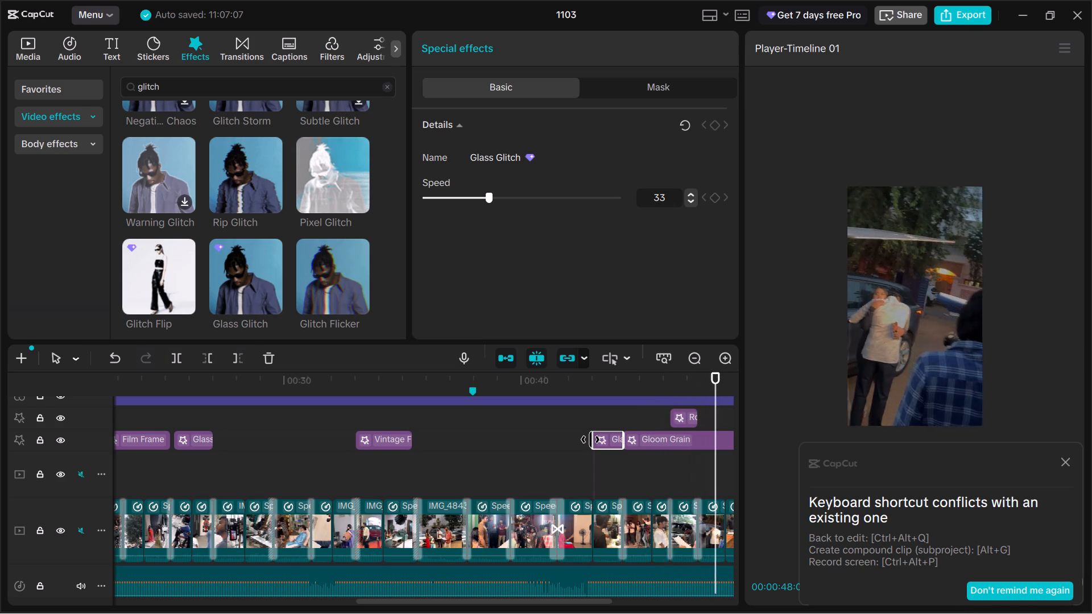
pyautogui.press('space')
pyautogui.press('space')
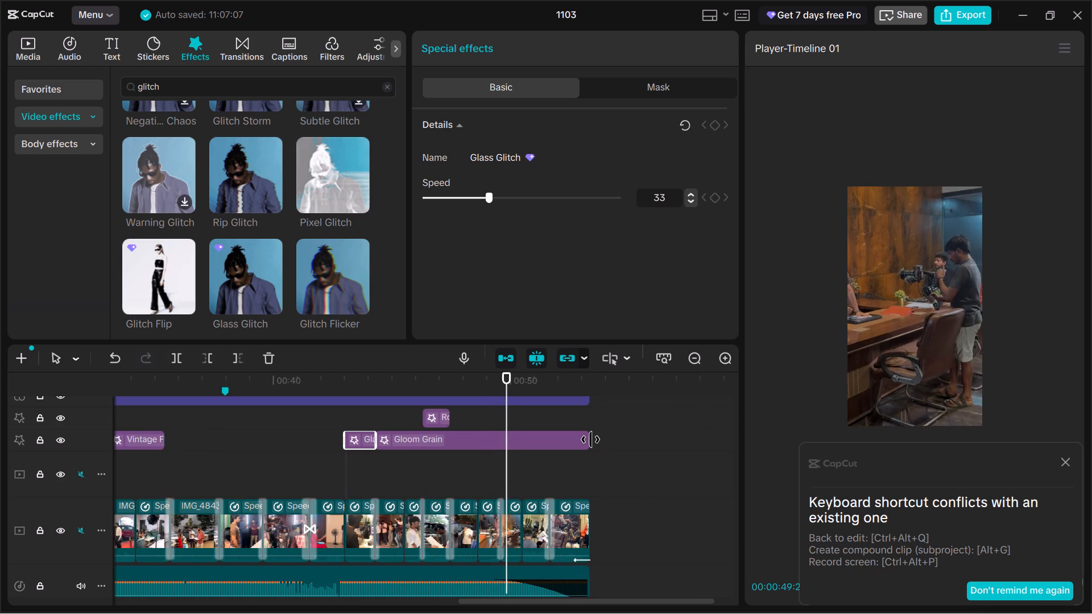
pyautogui.press('space')
# Copy the Glitch effect near 00:14 to about 00:41 and shorten the copy to end where the second Glass Glitch starts.
pyautogui.hscroll(1, 413, 460)
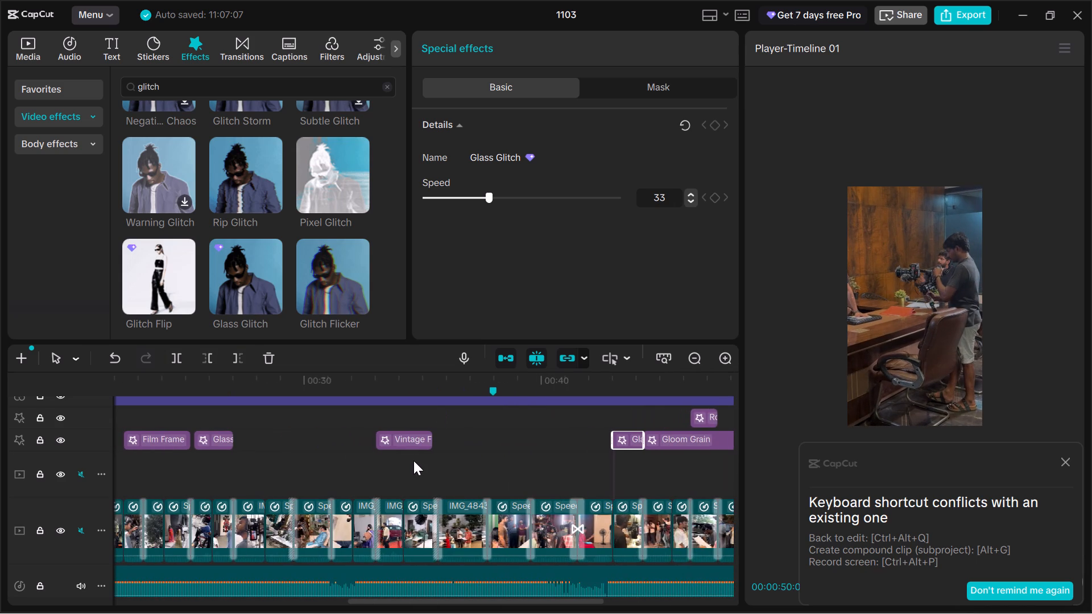
pyautogui.doubleClick(508, 435)
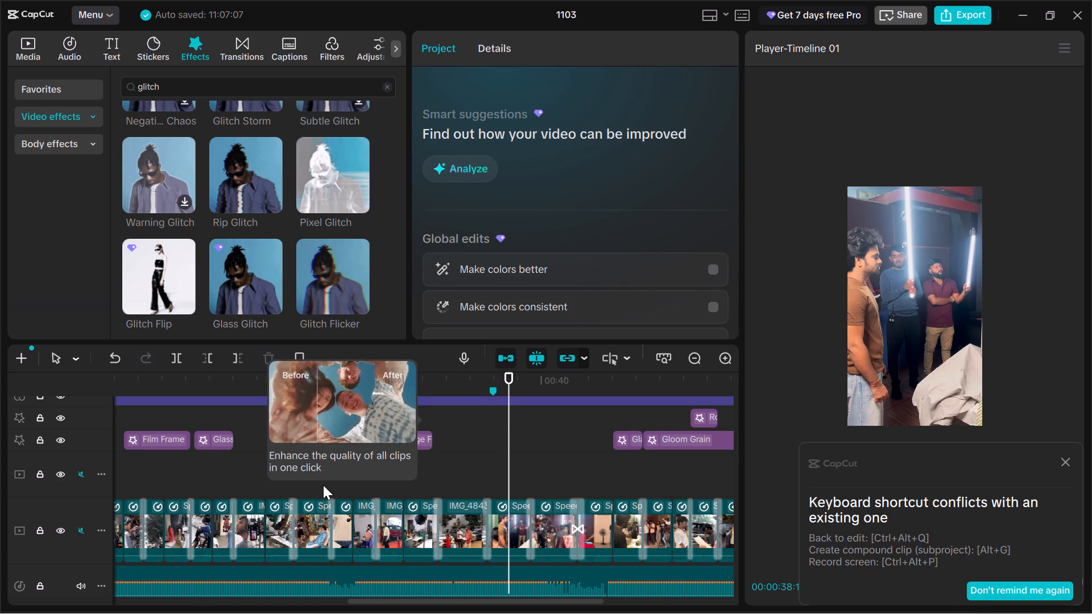
pyautogui.hscroll(1, 233, 488)
pyautogui.click(450, 445)
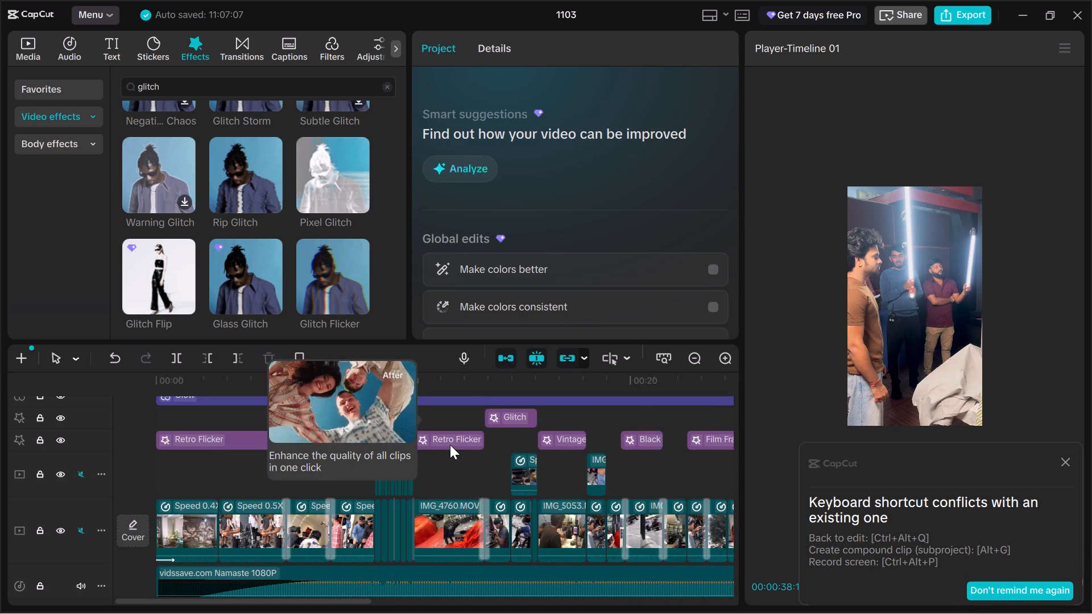
pyautogui.doubleClick(440, 459)
pyautogui.press('space')
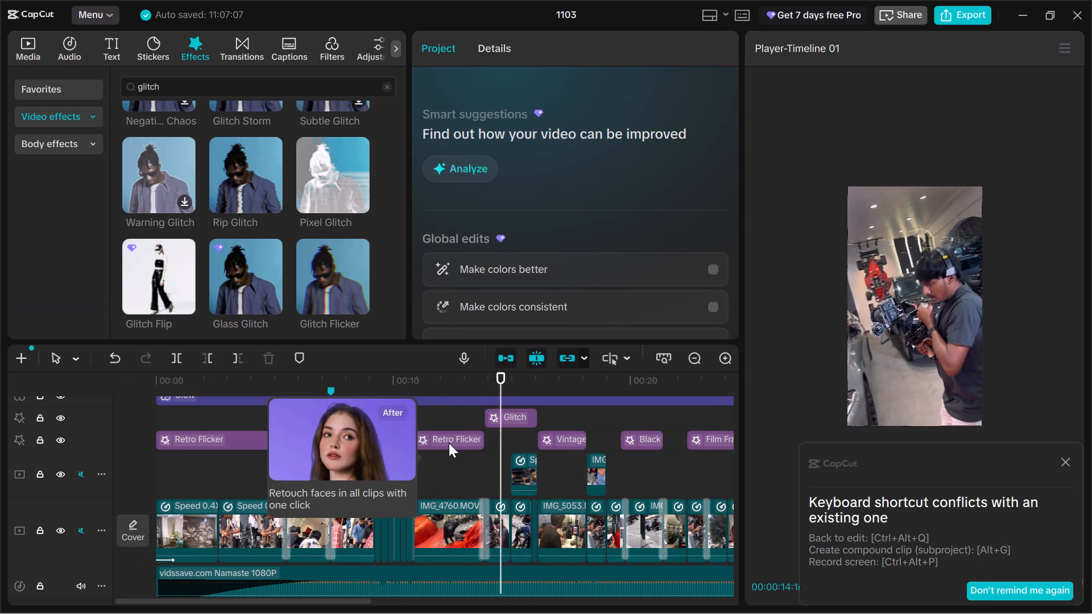
pyautogui.press('space')
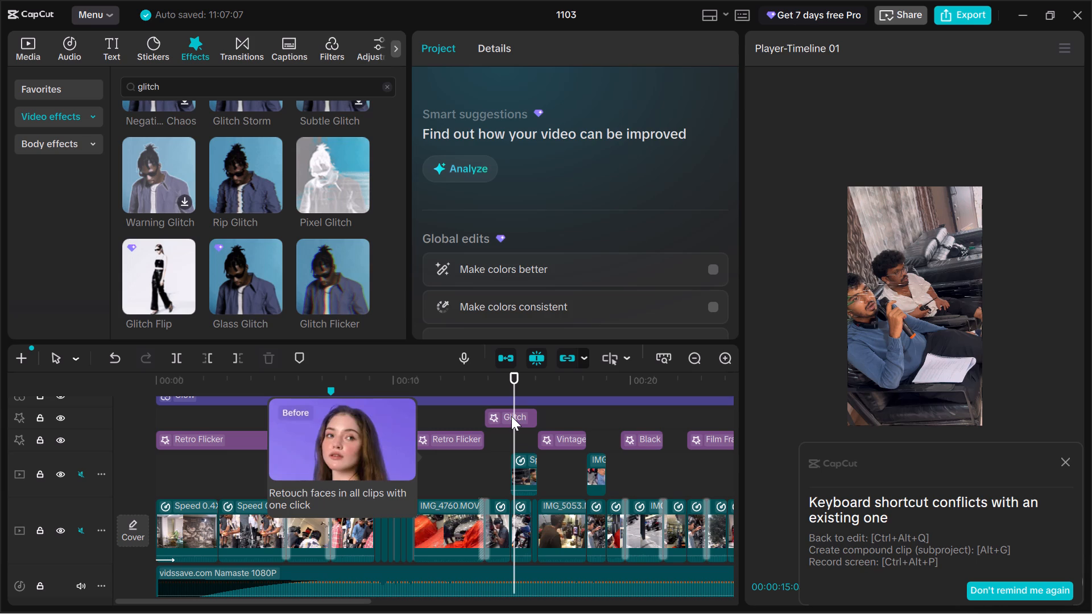
pyautogui.doubleClick(511, 416)
pyautogui.hotkey('ctrl', 'c')
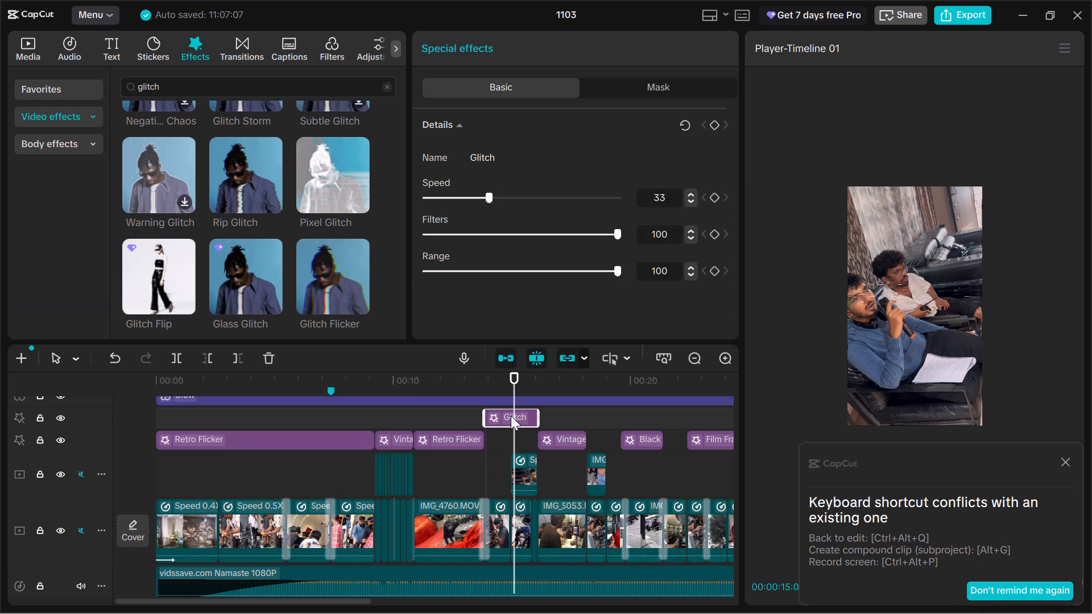
pyautogui.hscroll(-1, 511, 416)
pyautogui.doubleClick(494, 421)
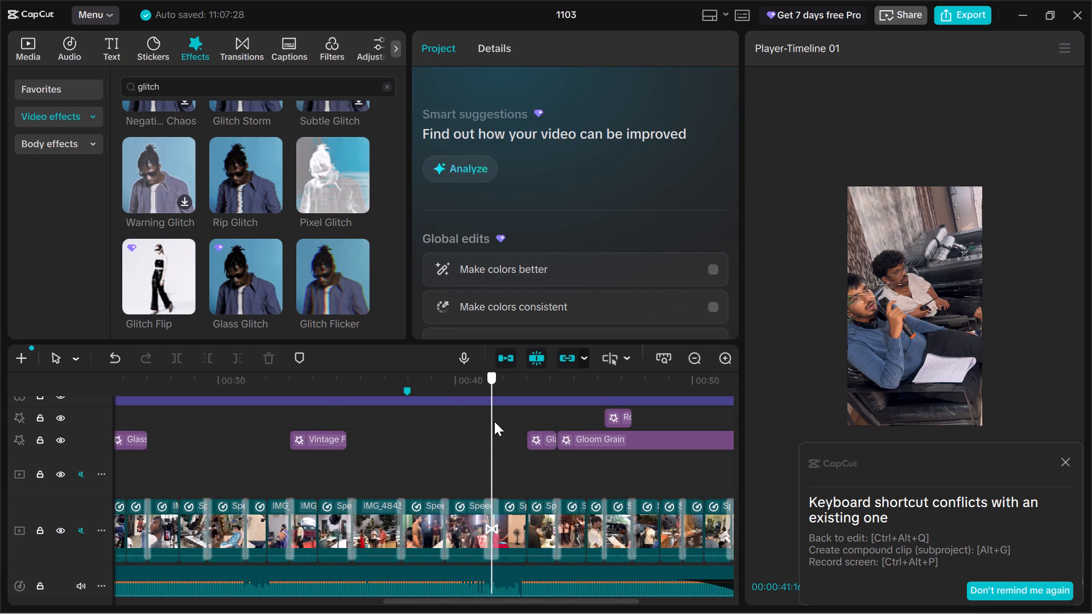
pyautogui.hotkey('ctrl', 'v')
pyautogui.moveTo(549, 417); pyautogui.dragTo(523, 426)
# Play back the new Glitch effect and the section after it through Rolling Film.
pyautogui.press('space')
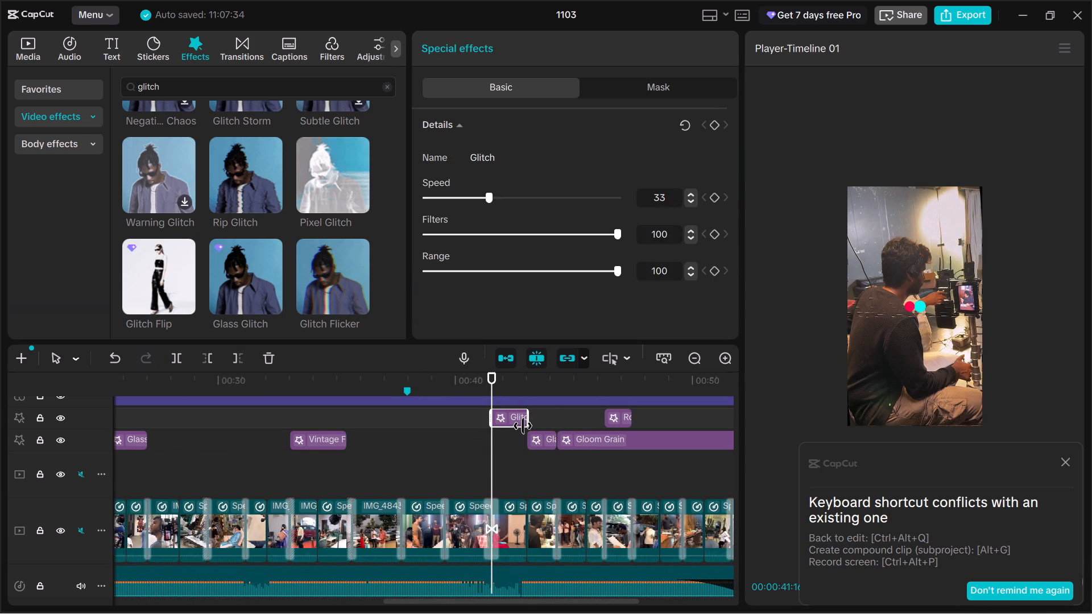
pyautogui.press('space')
pyautogui.press('space')
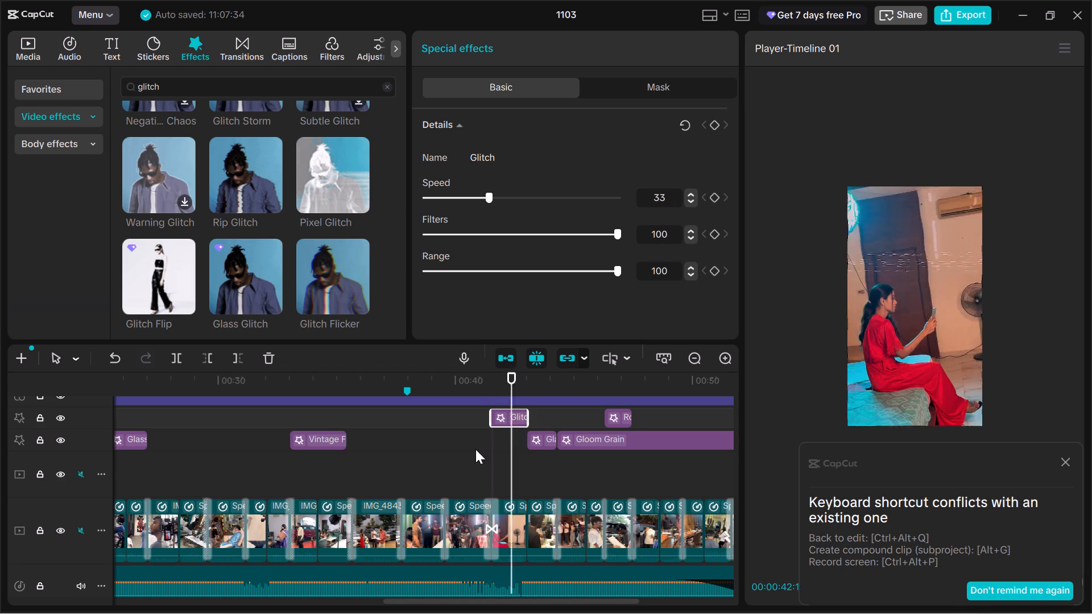
pyautogui.press('space')
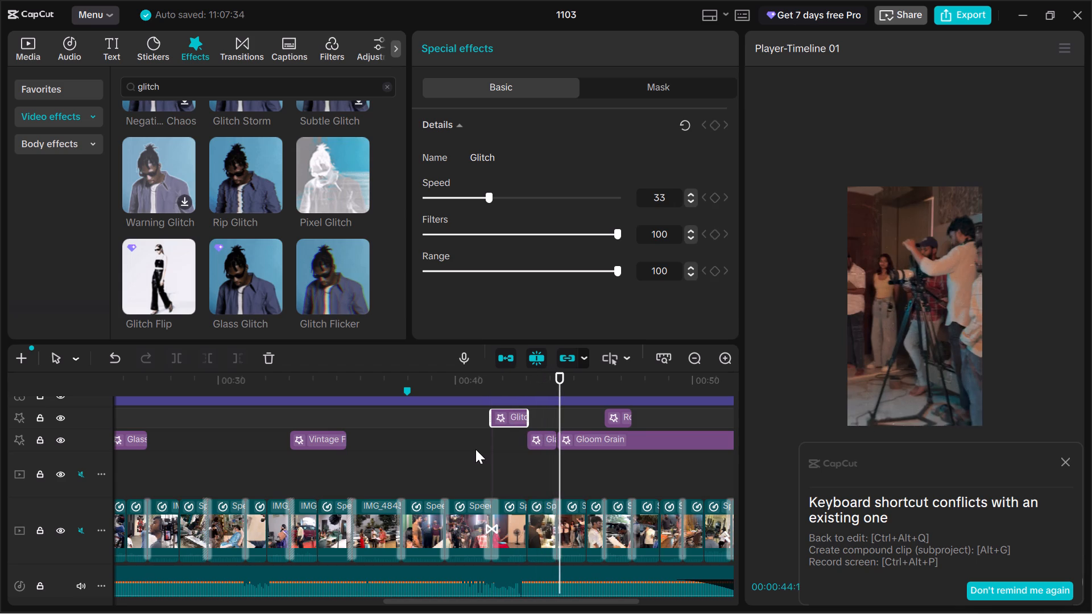
pyautogui.moveTo(563, 470); pyautogui.dragTo(479, 472)
pyautogui.press('space')
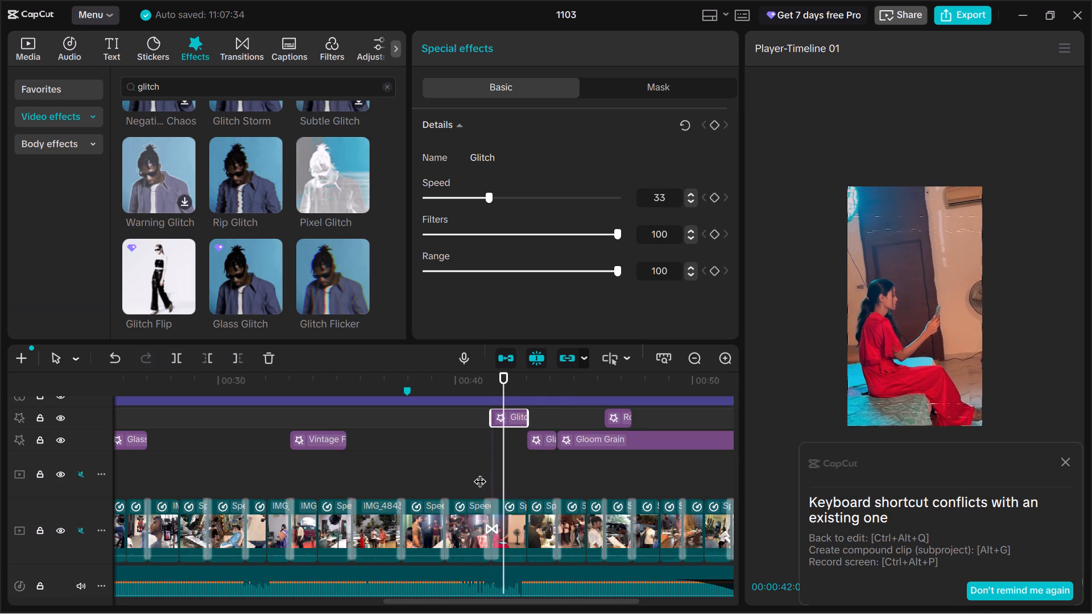
pyautogui.press('space')
pyautogui.press('space')
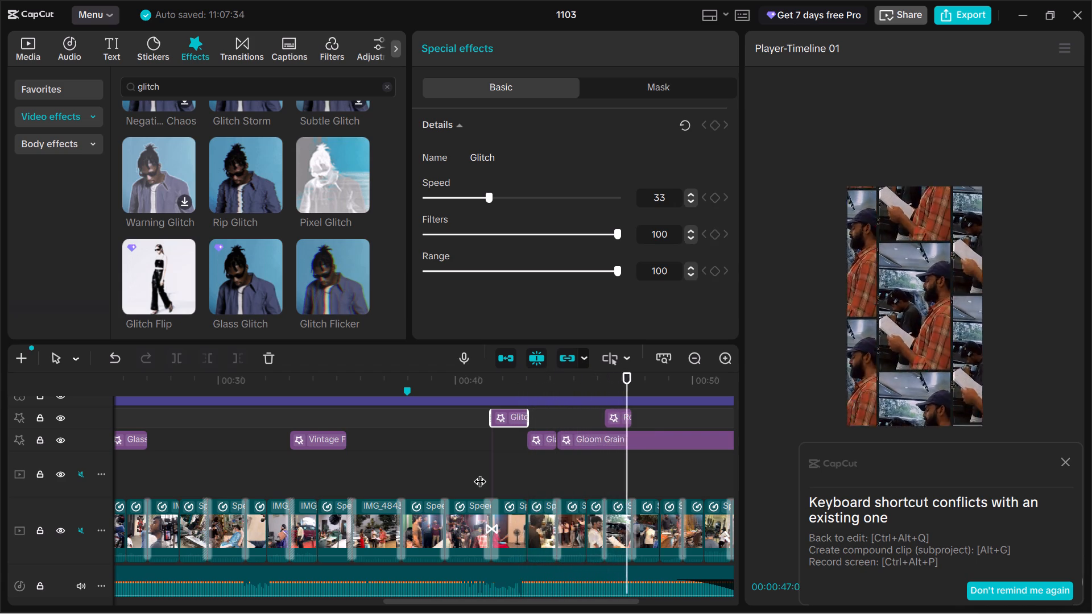
pyautogui.press('space')
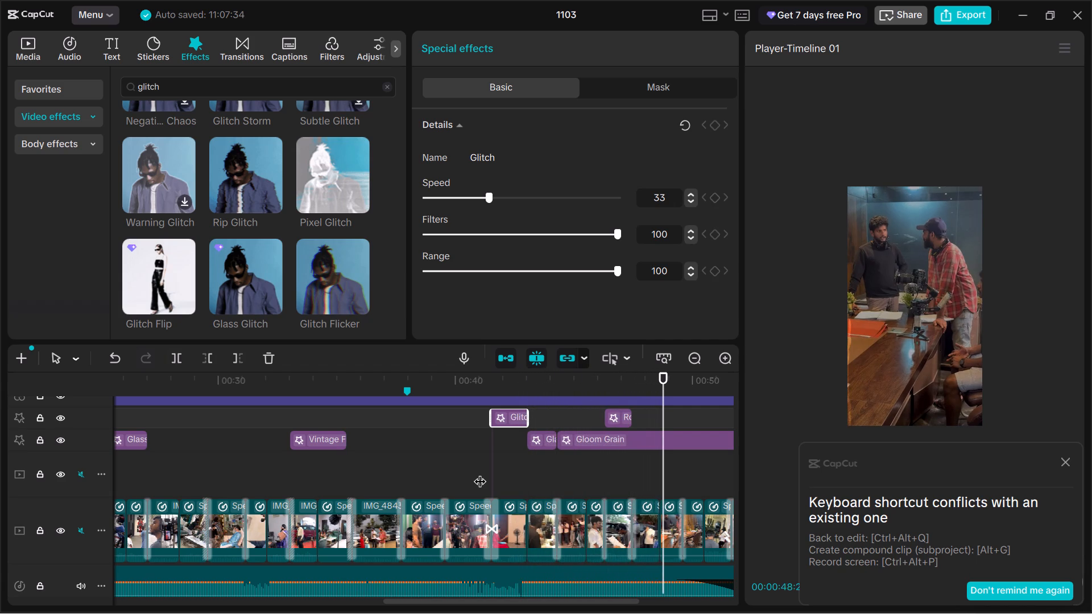
# Shorten the Rolling Film effect near 00:46 so that it ends at about 00:47.
pyautogui.doubleClick(591, 421)
pyautogui.press('space')
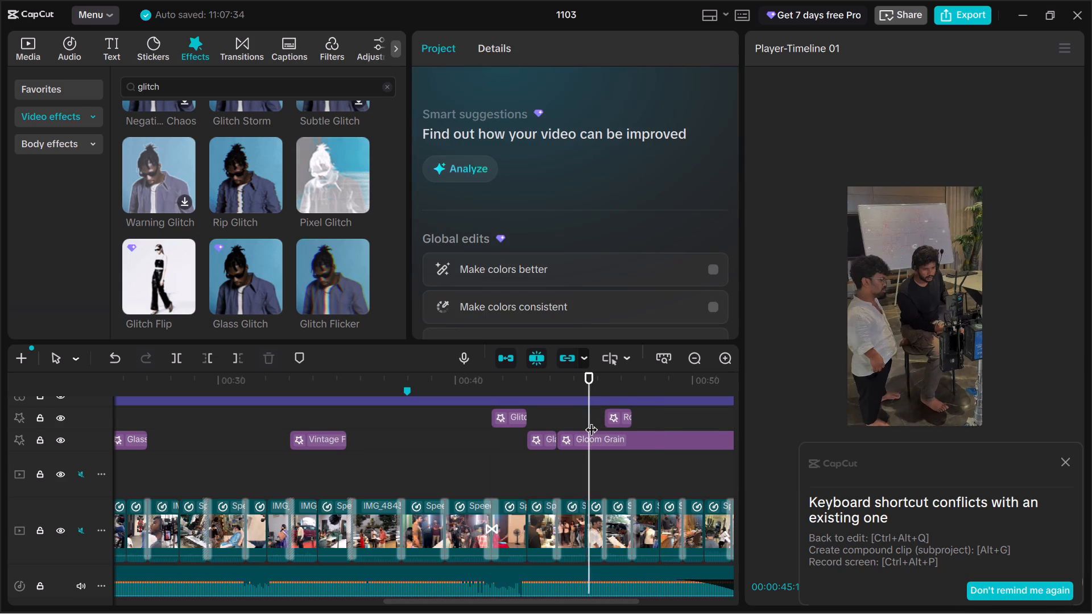
pyautogui.press('space')
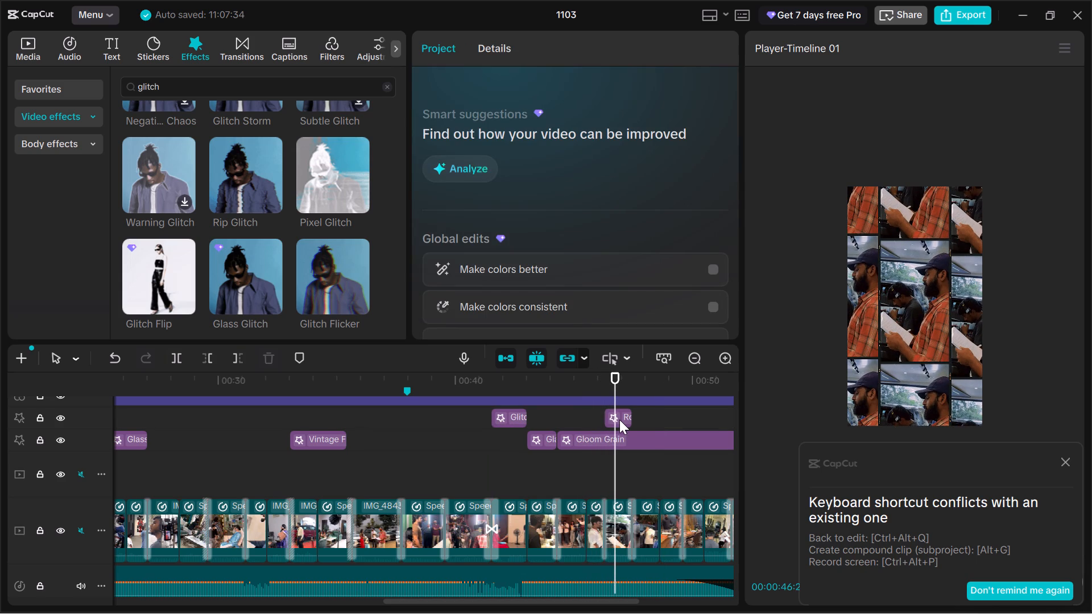
pyautogui.click(619, 418)
pyautogui.moveTo(633, 415); pyautogui.dragTo(621, 420)
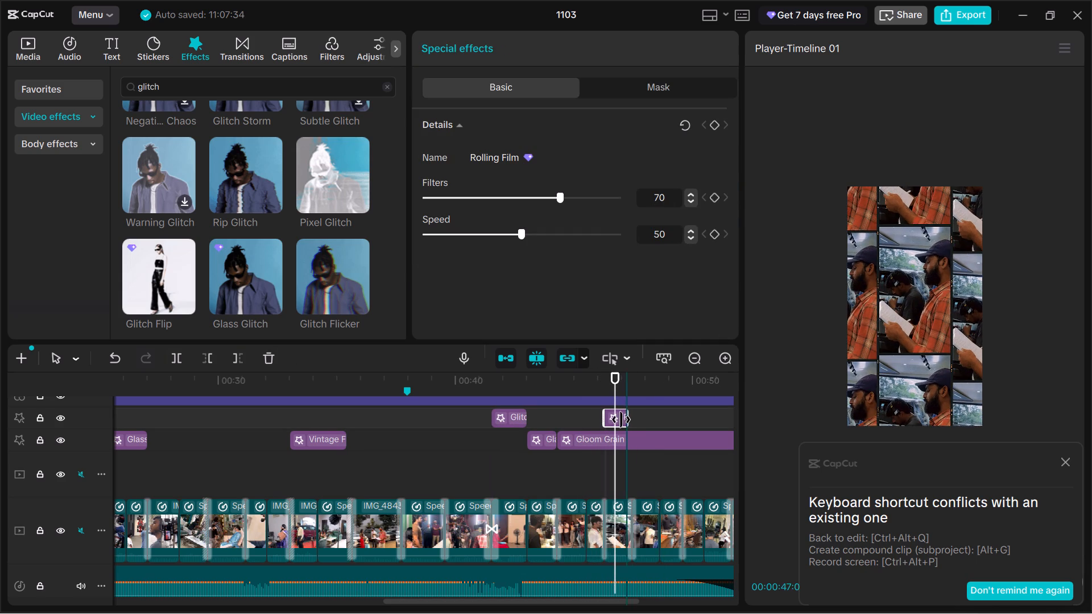
pyautogui.moveTo(621, 420); pyautogui.dragTo(621, 422)
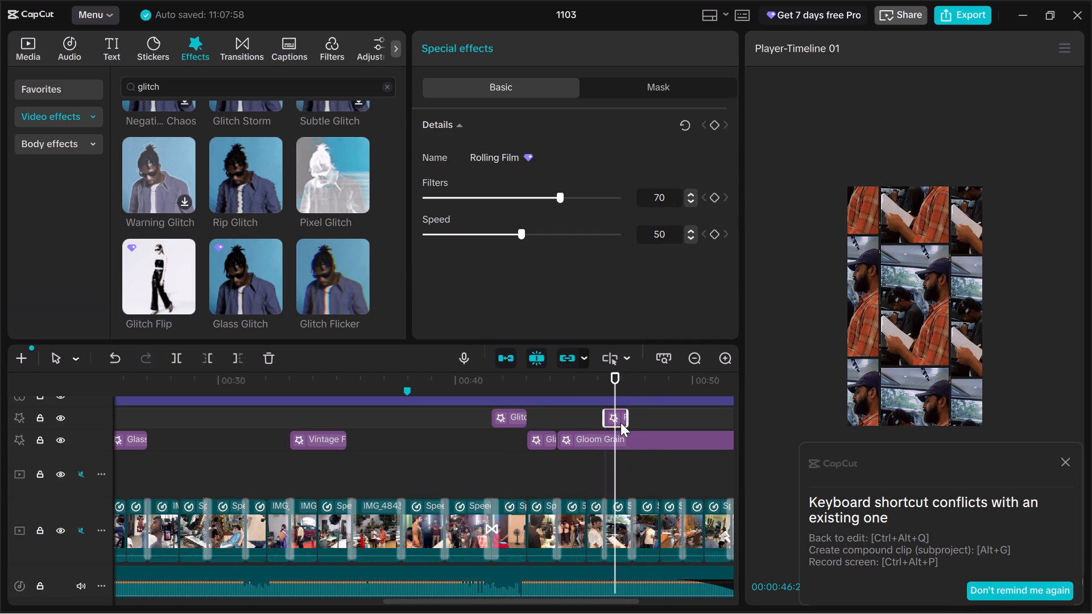
pyautogui.moveTo(624, 421); pyautogui.dragTo(616, 424)
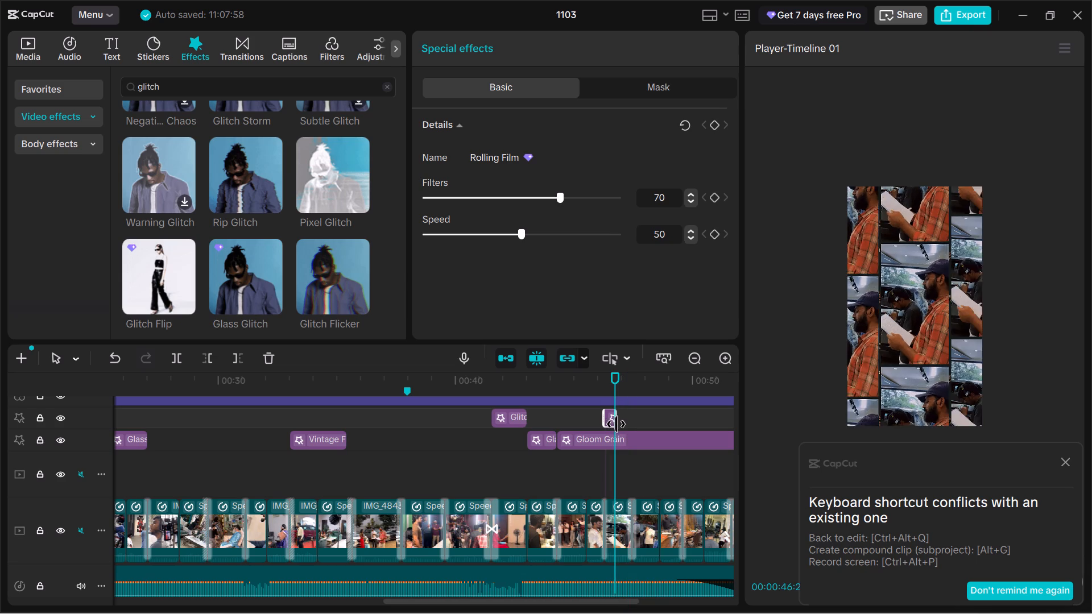
pyautogui.moveTo(616, 424); pyautogui.dragTo(618, 424)
# Play back the timeline from the trimmed Rolling Film effect through the Gloom Grain section to check it.
pyautogui.doubleClick(603, 453)
pyautogui.press('space')
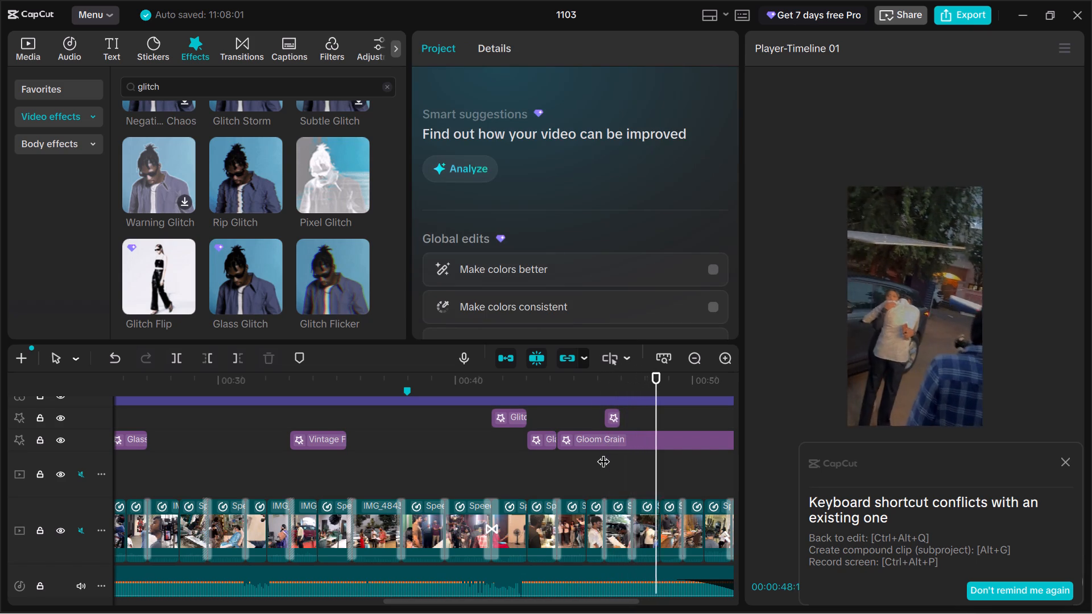
pyautogui.press('space')
pyautogui.press('space')
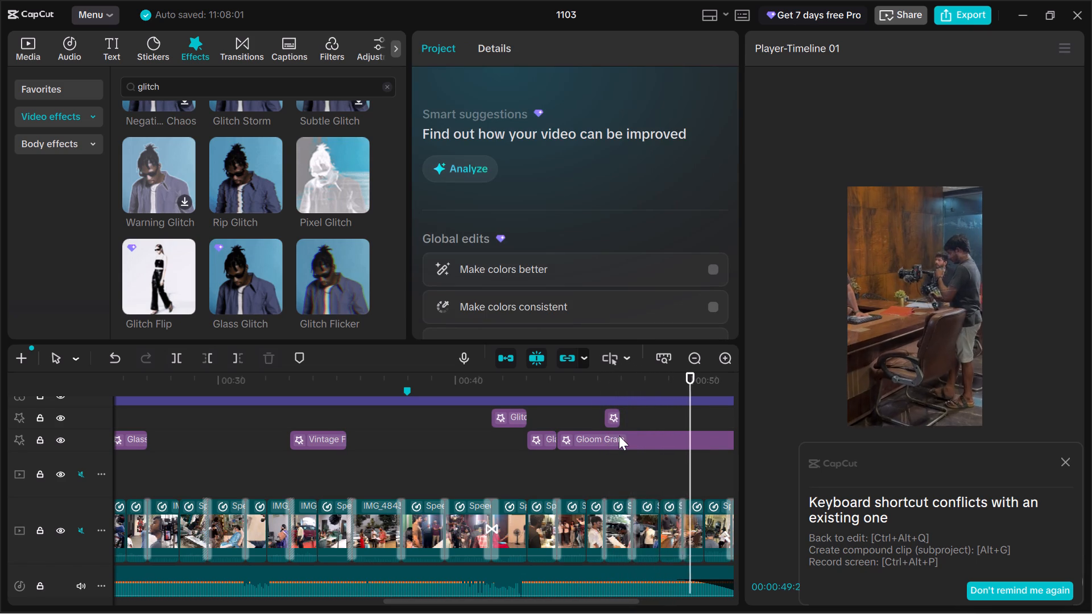
pyautogui.press('space')
pyautogui.press('space')
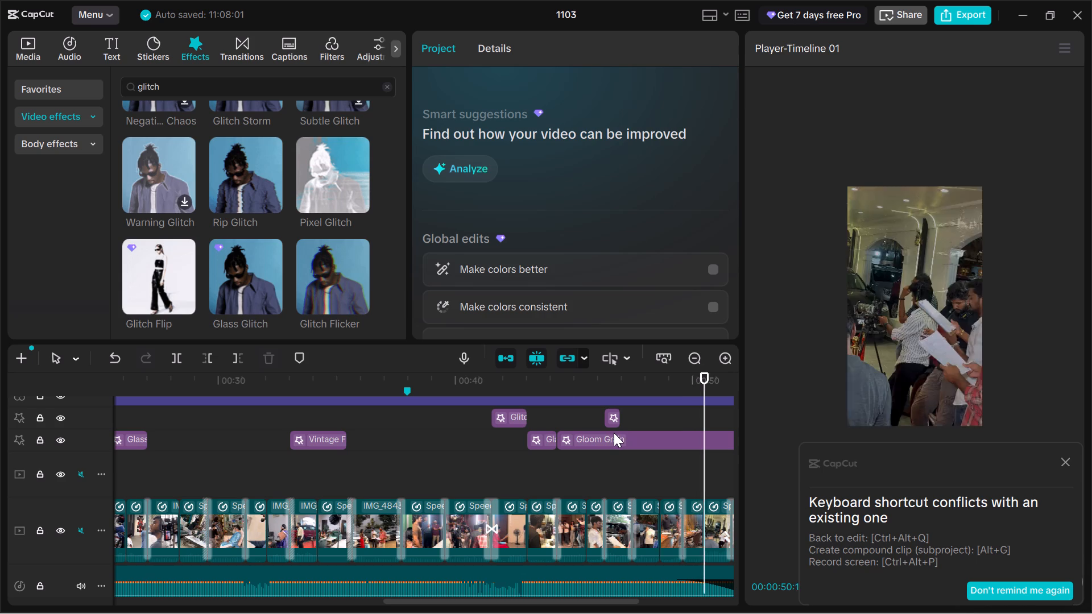
pyautogui.press('space')
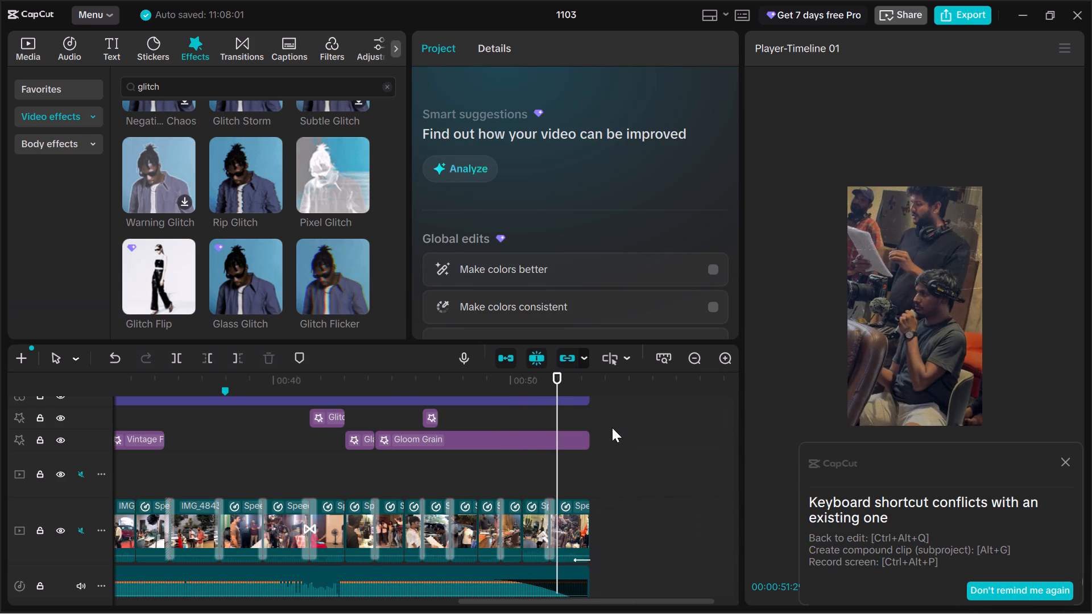
# Move the Rolling Film effect slightly earlier so that it starts at about 00:46.
pyautogui.click(434, 418)
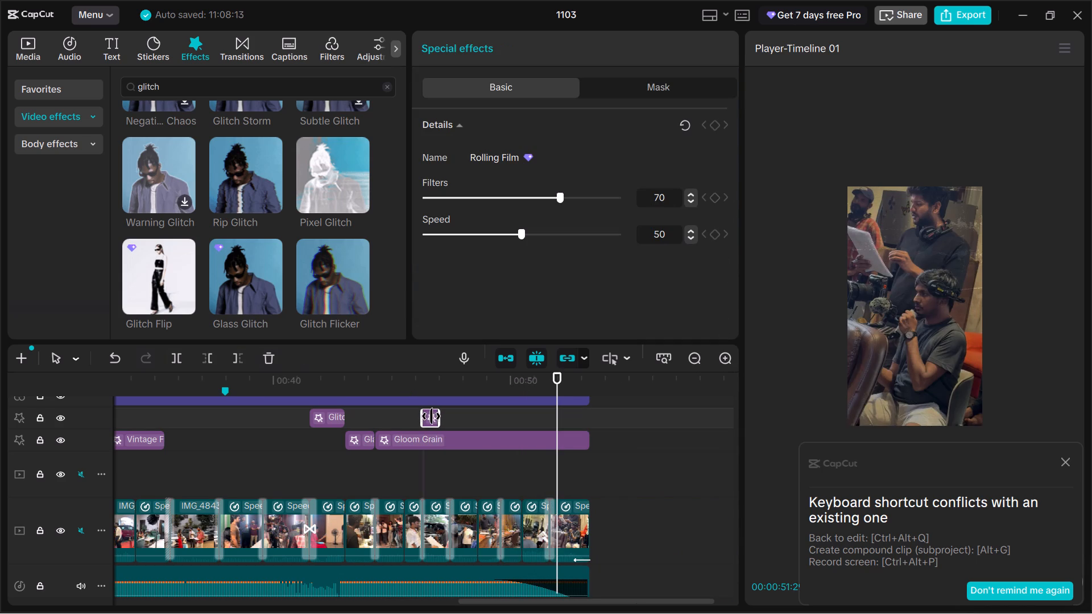
pyautogui.click(431, 416)
pyautogui.keyDown('ctrl'); pyautogui.scroll(5, 431, 416); pyautogui.keyUp('ctrl')
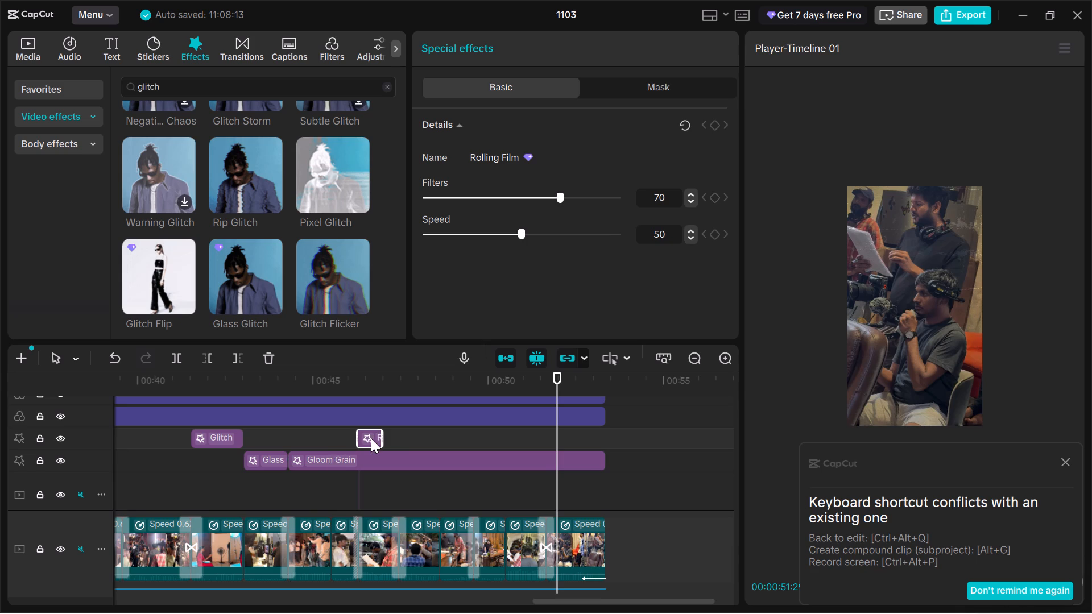
pyautogui.moveTo(371, 438); pyautogui.dragTo(363, 438)
# Play back the repositioned Rolling Film effect through the last clip, and return to the start of Glitch near 00:41.
pyautogui.doubleClick(345, 439)
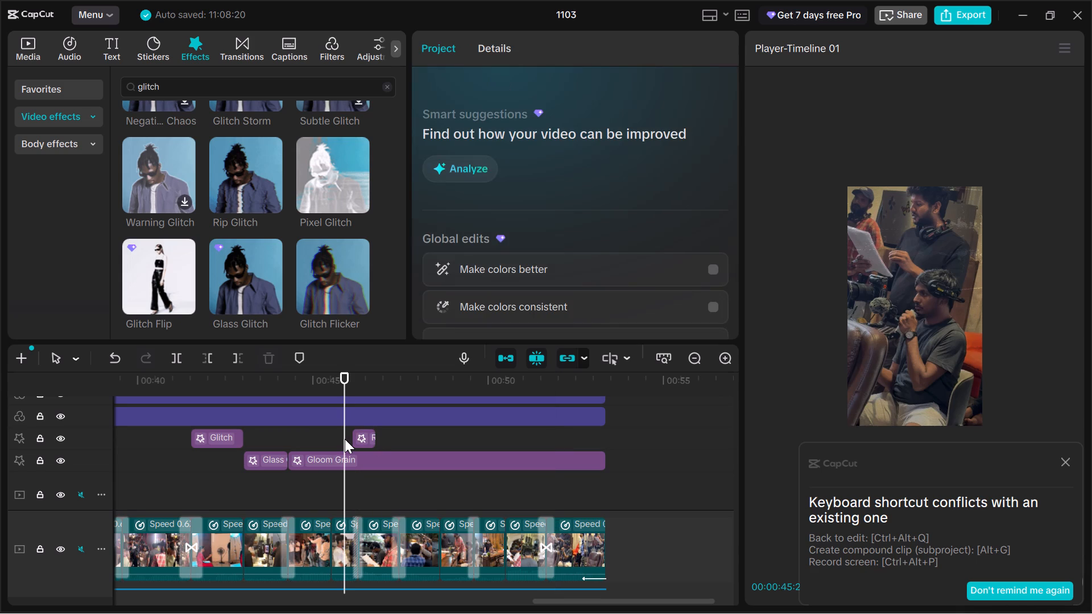
pyautogui.press('space')
pyautogui.press('space')
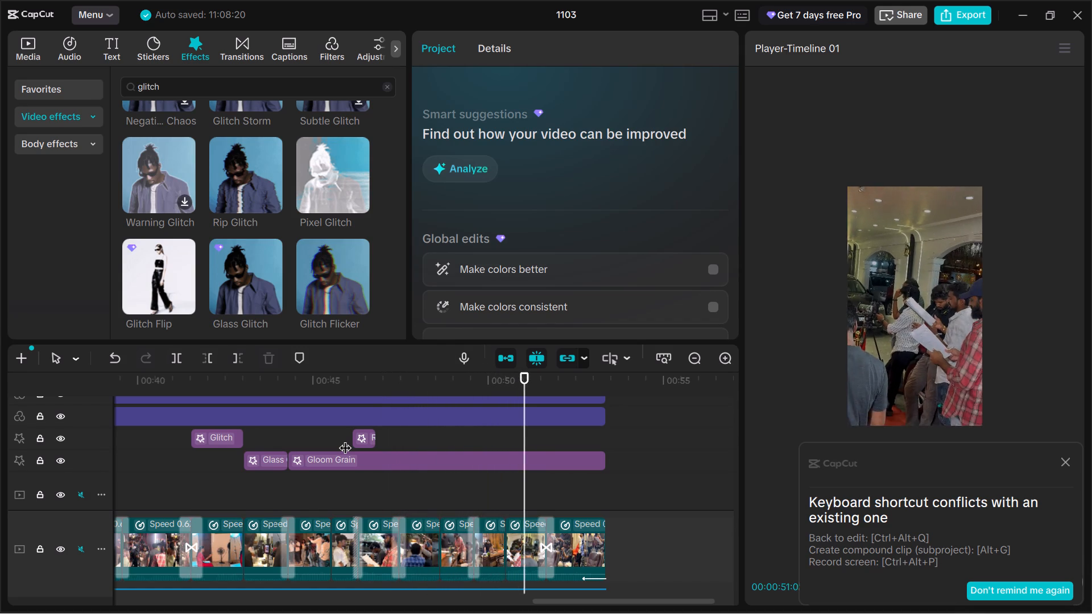
pyautogui.press('space')
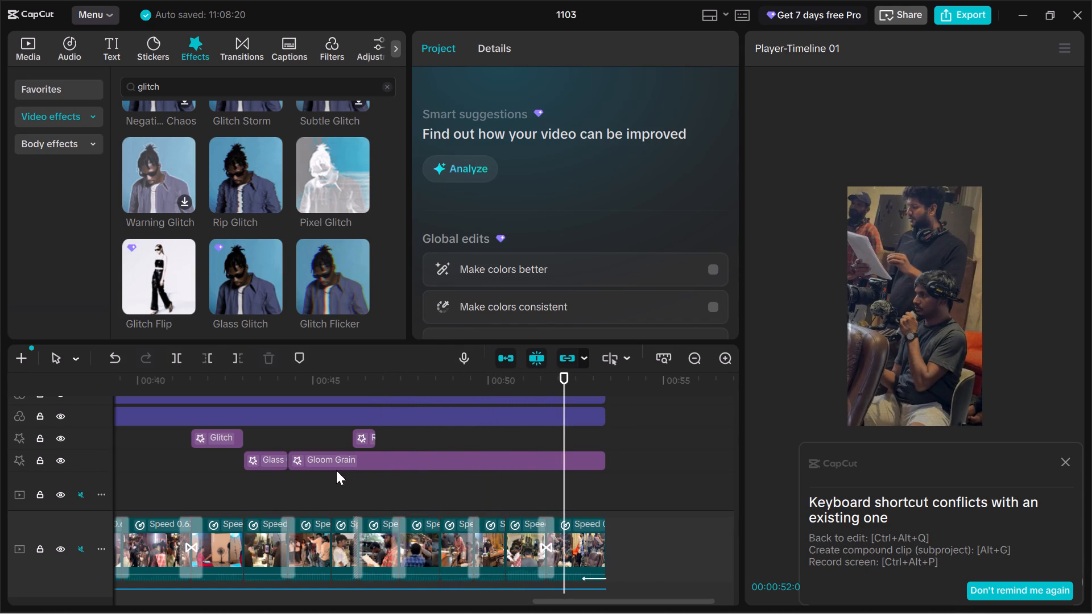
pyautogui.doubleClick(336, 470)
pyautogui.moveTo(336, 470); pyautogui.dragTo(189, 490)
pyautogui.tripleClick(189, 490)
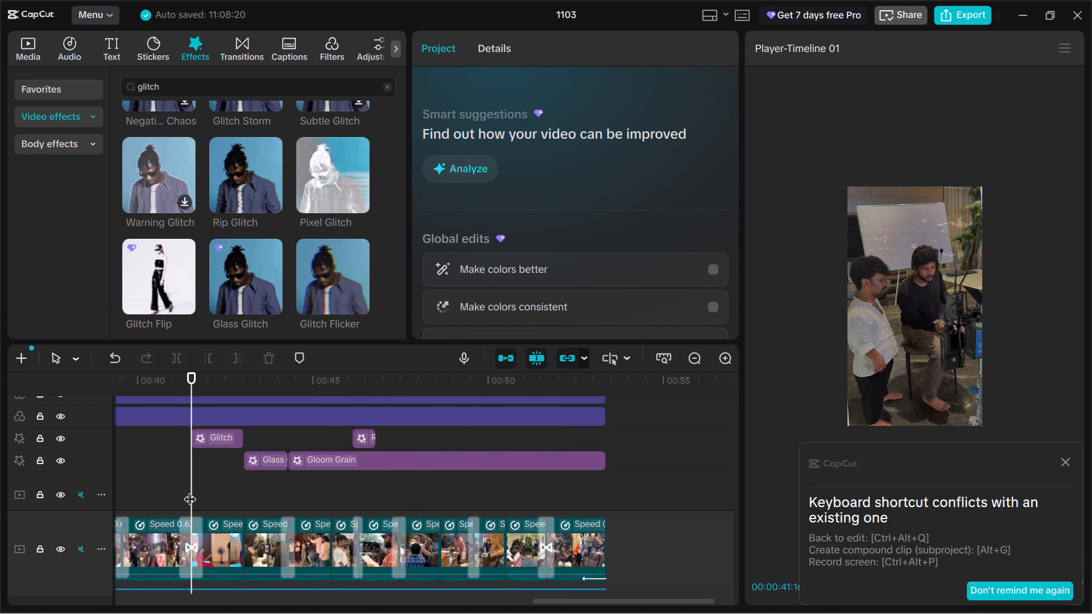
# Preview Pixel Glitch and Glitch Flicker, and add Glitch Flicker to the timeline at about 00:28.
pyautogui.moveTo(189, 490); pyautogui.dragTo(257, 498)
pyautogui.doubleClick(344, 167)
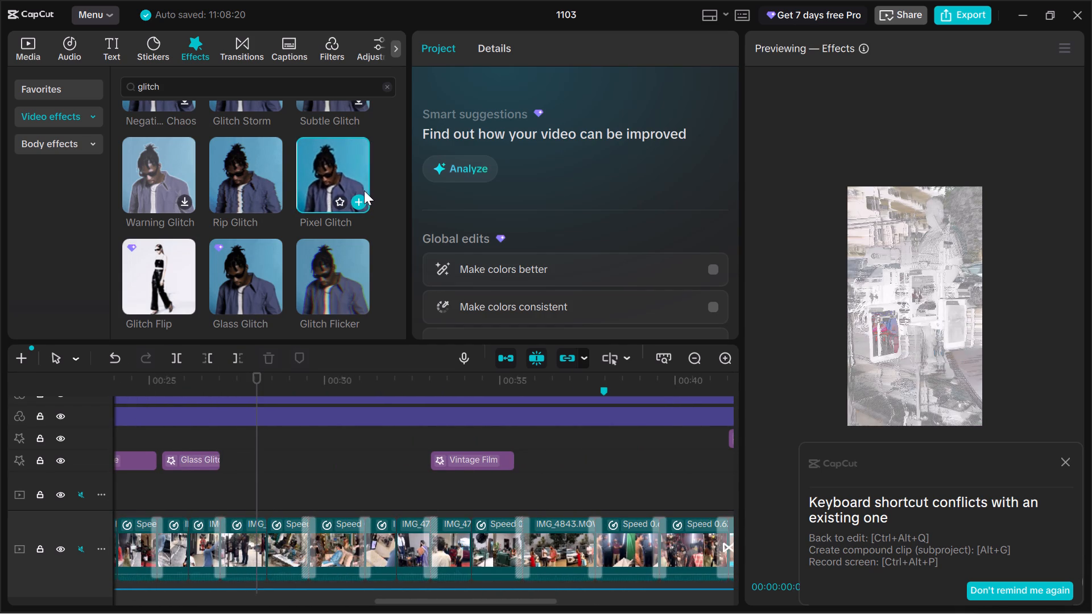
pyautogui.doubleClick(322, 262)
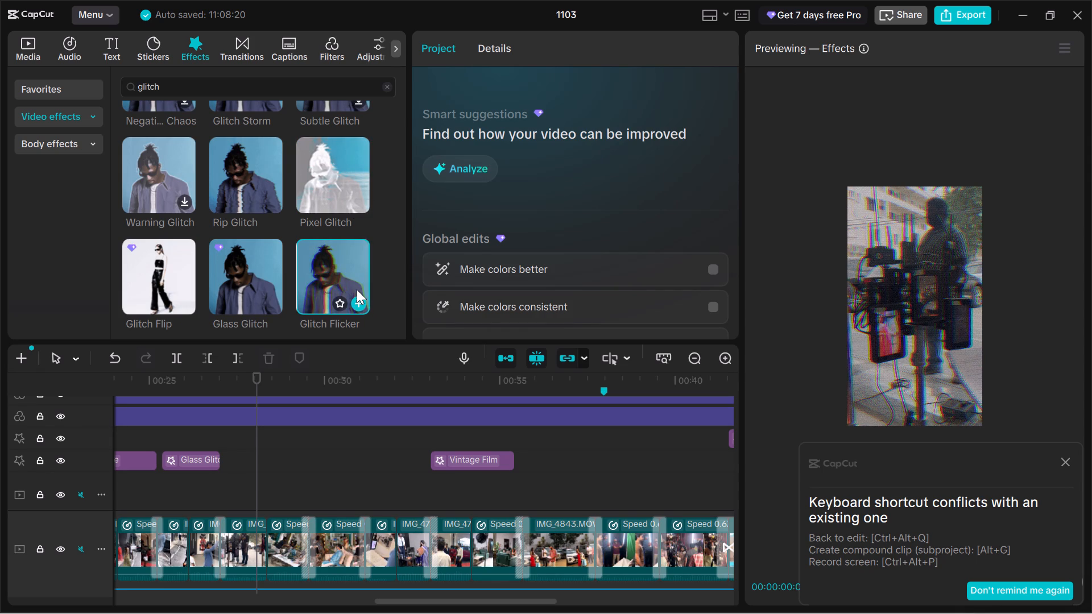
pyautogui.press('space')
pyautogui.press('space')
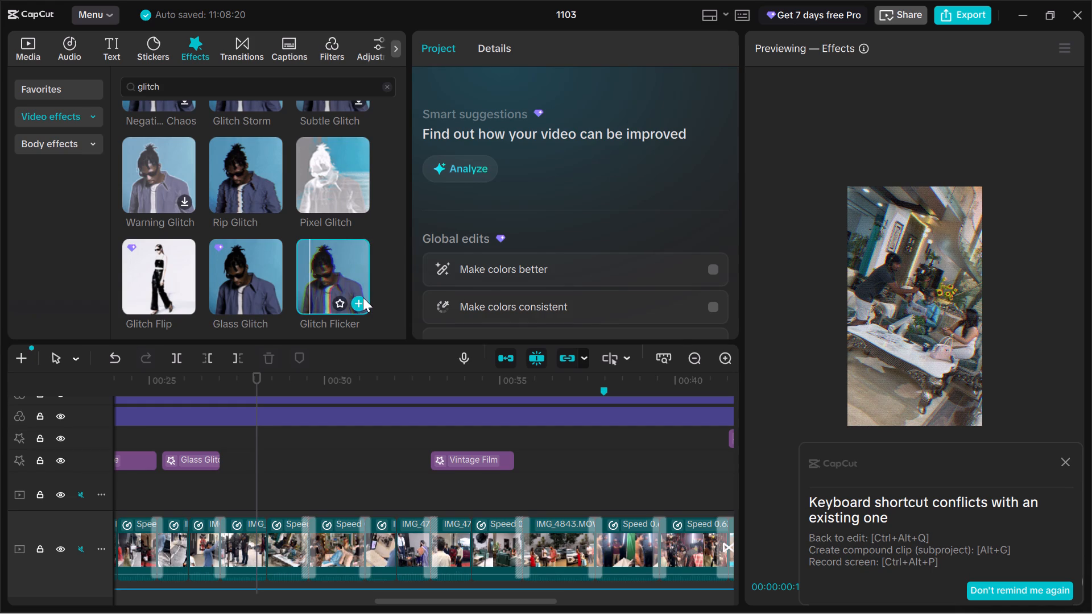
pyautogui.click(363, 297)
# Shorten Glitch Flicker and fit it directly against the start of Vintage Film, with its start trimmed to about 00:31.
pyautogui.moveTo(362, 463); pyautogui.dragTo(324, 468)
pyautogui.click(285, 449)
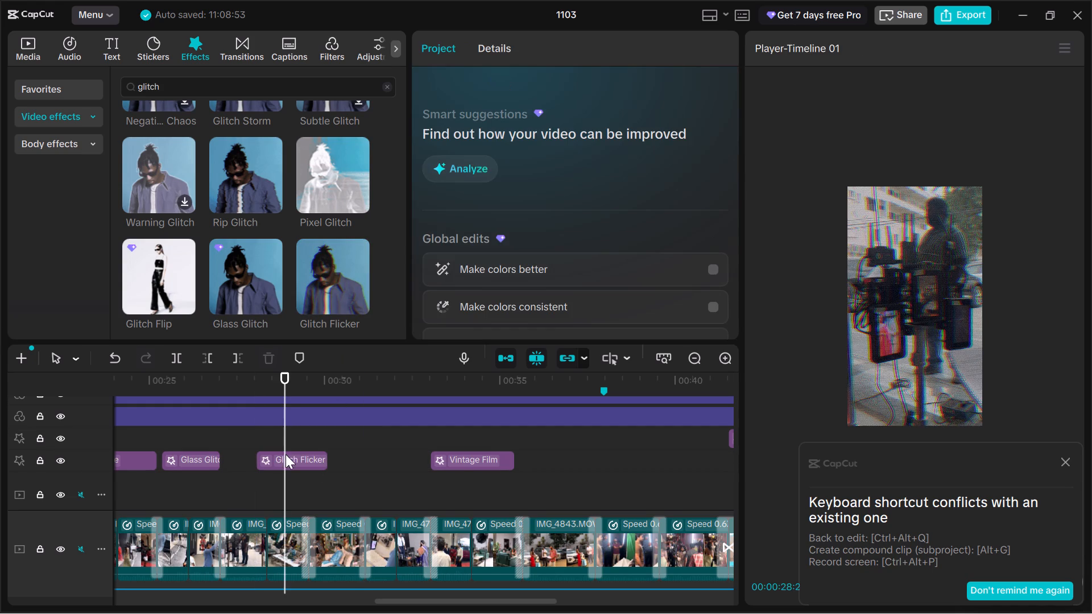
pyautogui.moveTo(286, 454); pyautogui.dragTo(346, 459)
pyautogui.press('space')
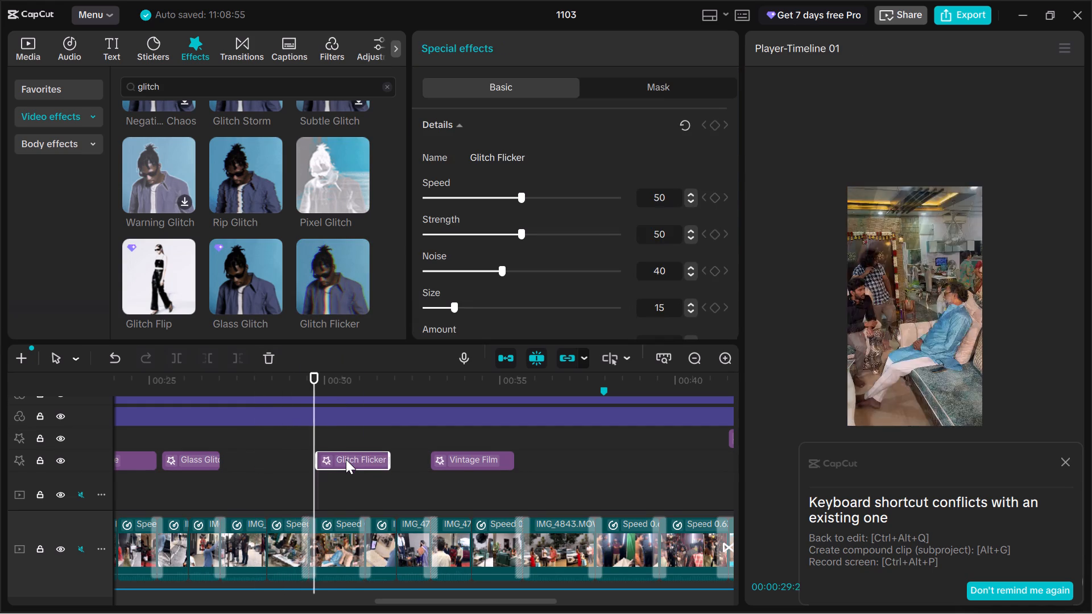
pyautogui.press('space')
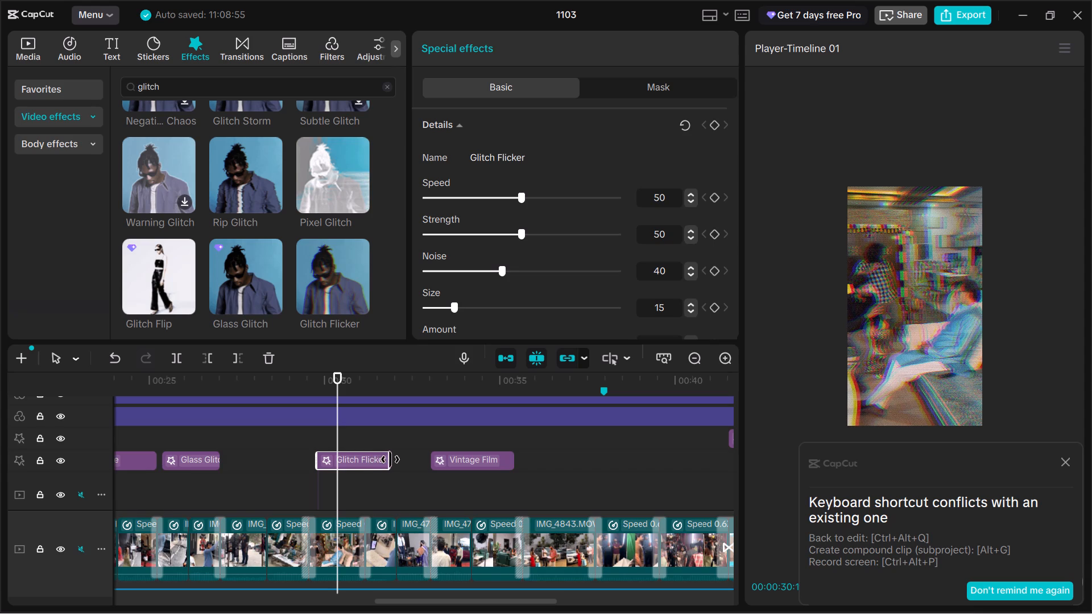
pyautogui.moveTo(368, 463); pyautogui.dragTo(408, 463)
pyautogui.moveTo(361, 457); pyautogui.dragTo(370, 458)
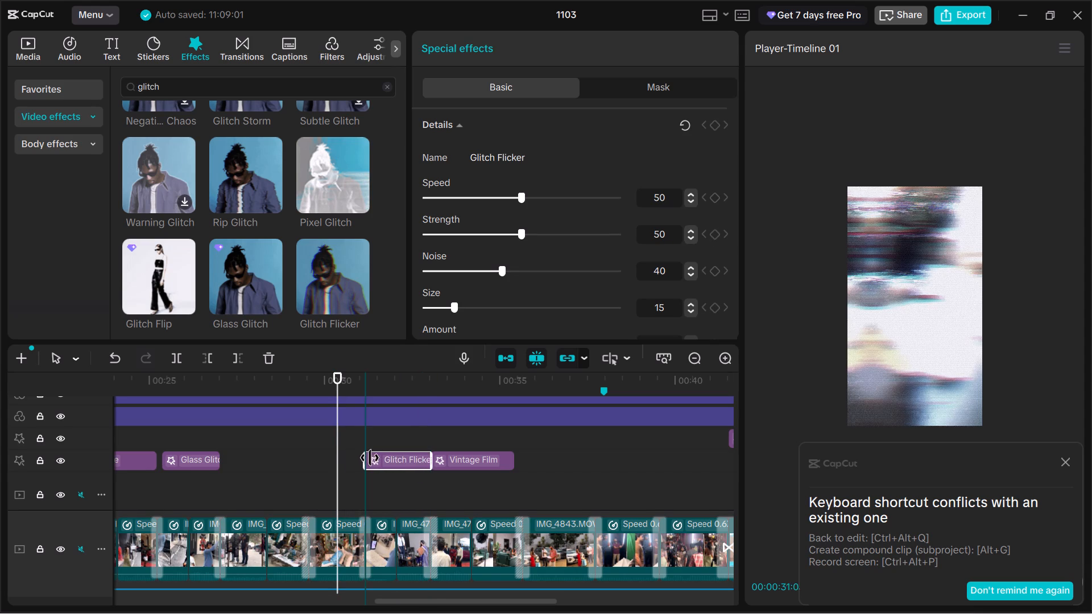
pyautogui.moveTo(370, 458); pyautogui.dragTo(371, 458)
# Play back the section from just before Glitch Flicker into Vintage Film to check the new effect.
pyautogui.press('space')
pyautogui.press('space')
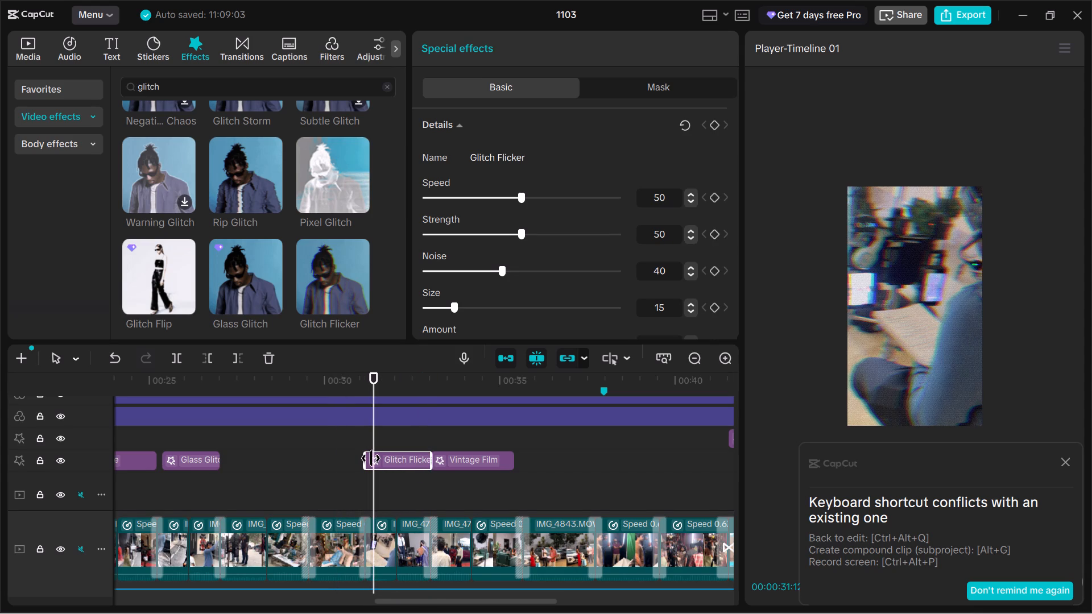
pyautogui.doubleClick(348, 458)
pyautogui.press('space')
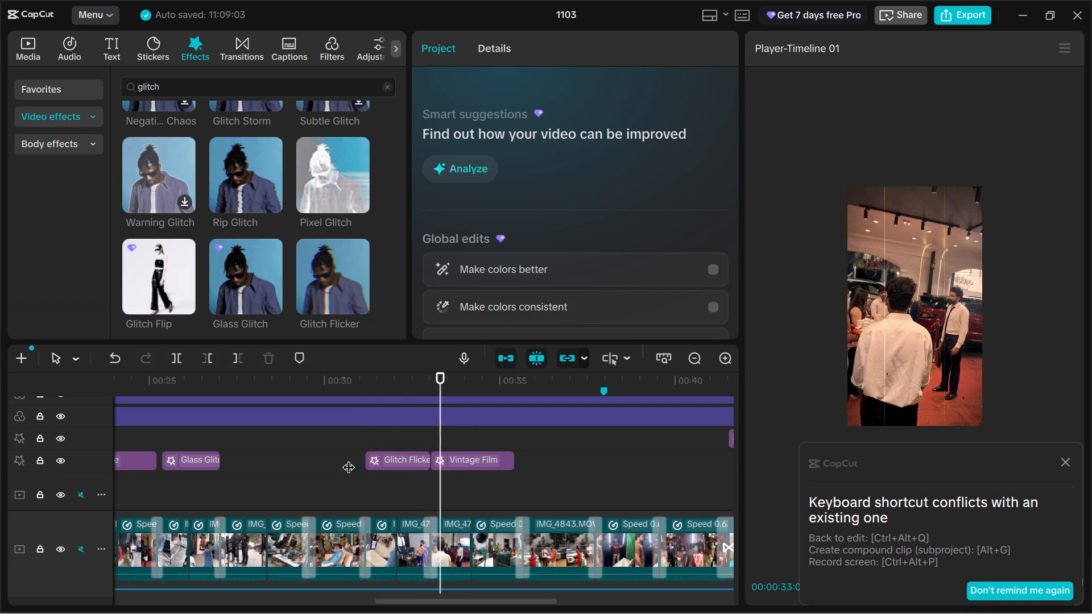
pyautogui.press('space')
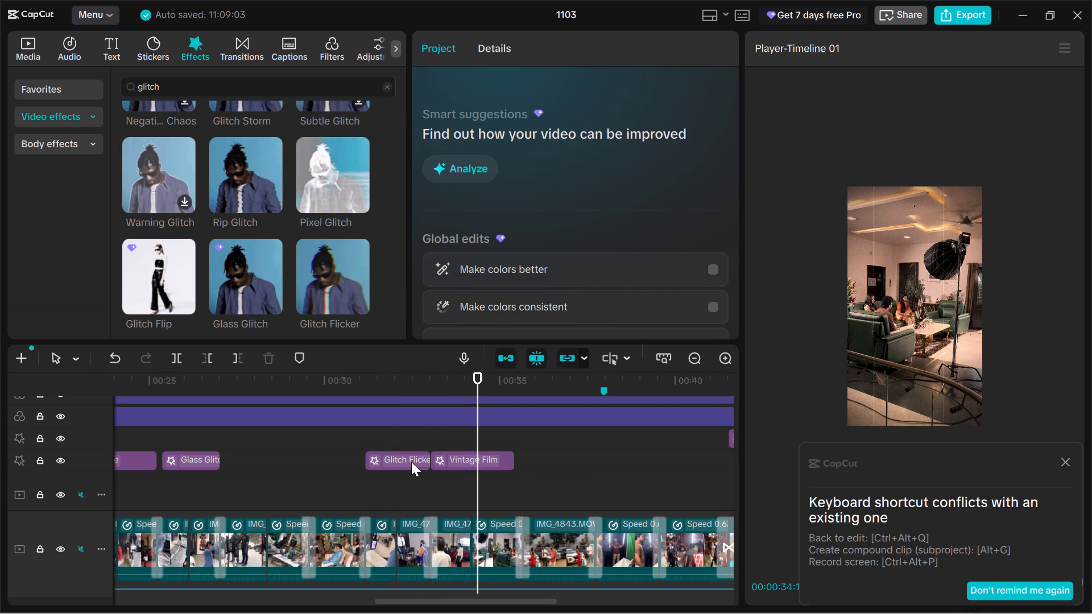
# Set the Glitch Flicker effect's Strength to 37 and Noise to 26.
pyautogui.doubleClick(411, 462)
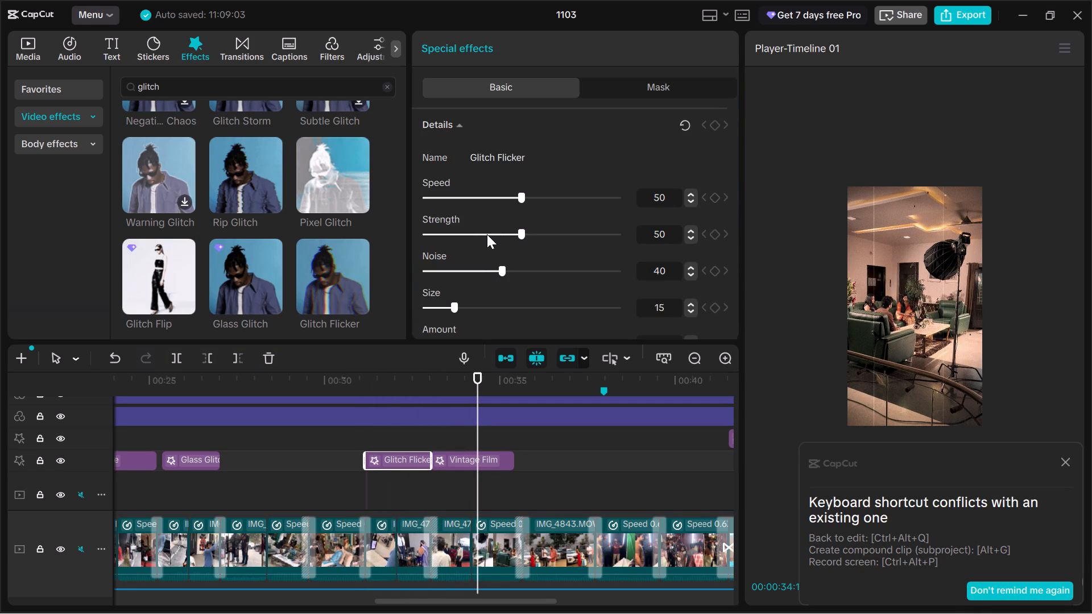
pyautogui.click(497, 233)
pyautogui.click(475, 271)
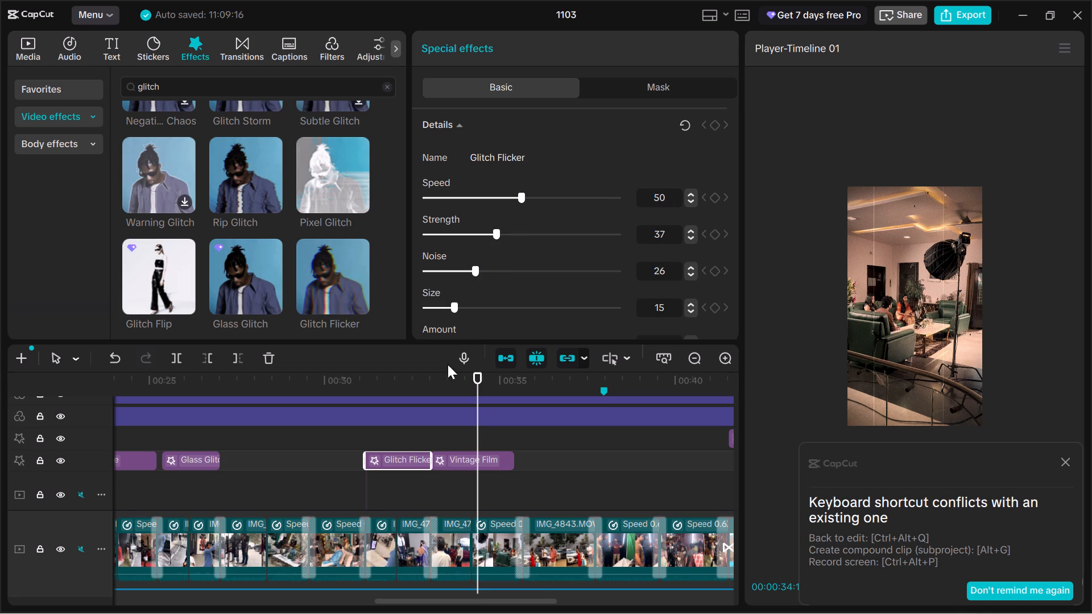
# Play back the adjusted Glitch Flicker and continue past the end of Vintage Film to check both effects.
pyautogui.click(377, 441)
pyautogui.press('space')
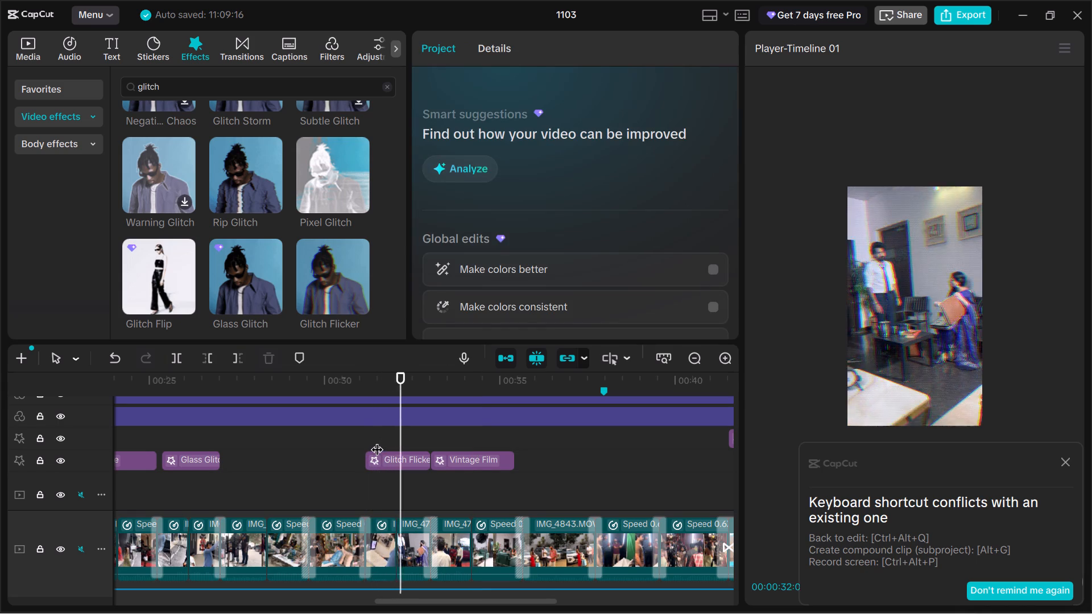
pyautogui.press('space')
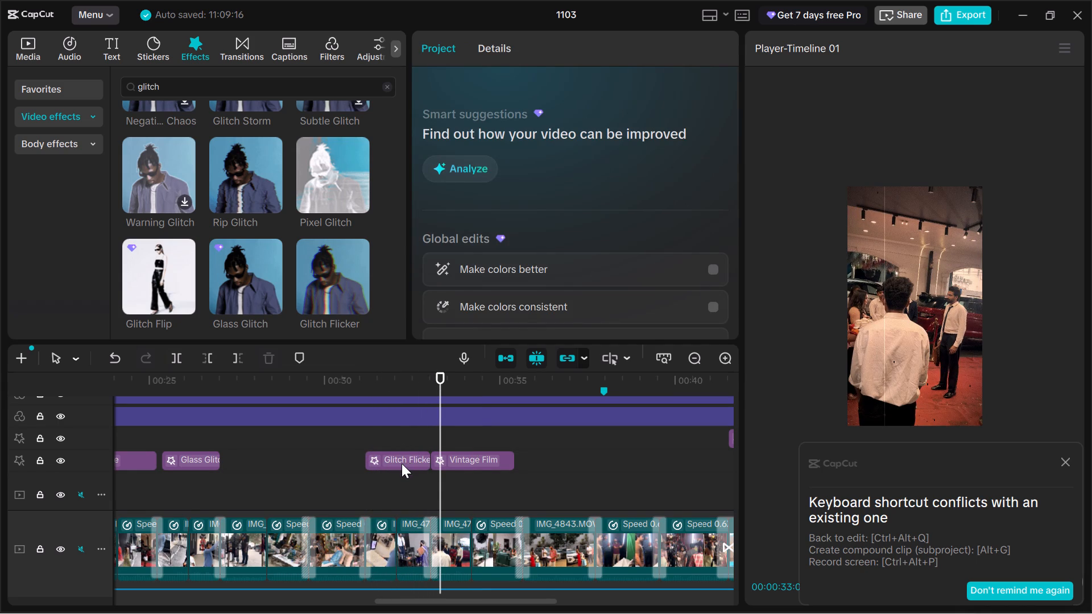
pyautogui.doubleClick(413, 462)
pyautogui.doubleClick(371, 475)
pyautogui.press('space')
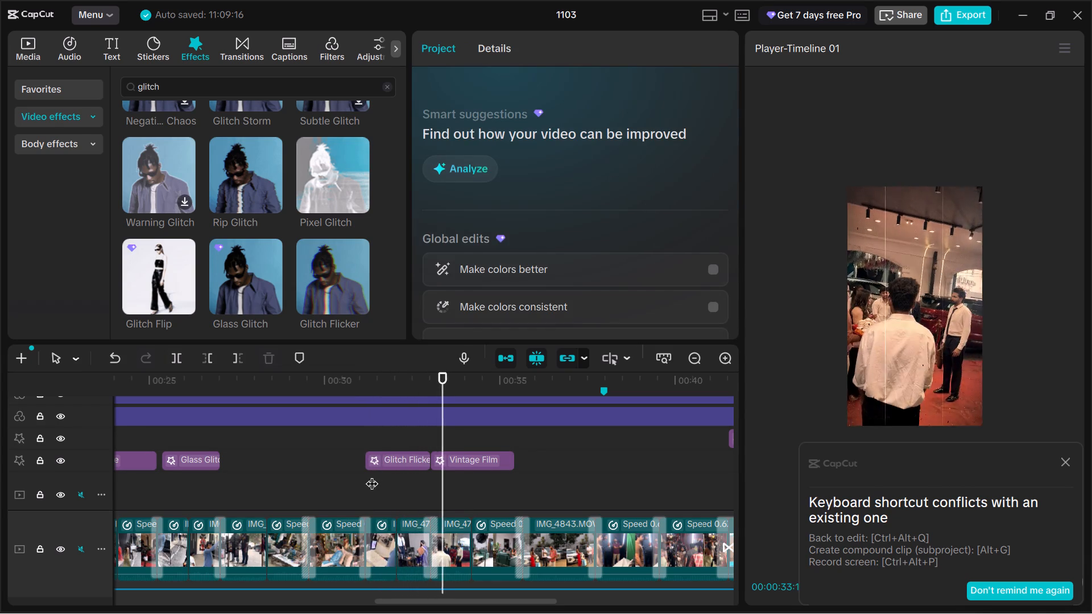
pyautogui.press('space')
pyautogui.press('space')
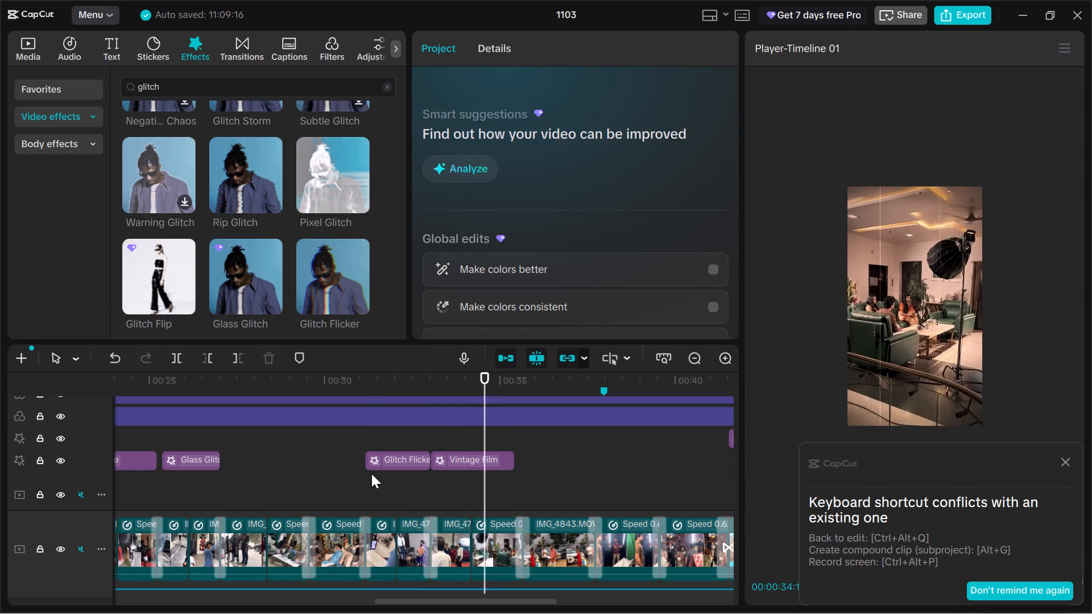
pyautogui.press('space')
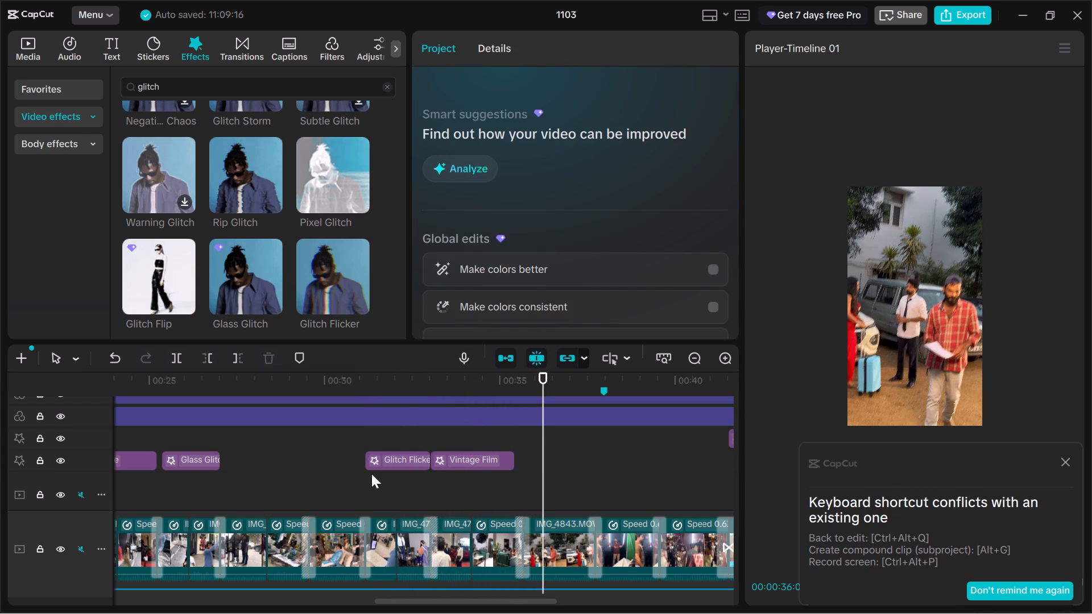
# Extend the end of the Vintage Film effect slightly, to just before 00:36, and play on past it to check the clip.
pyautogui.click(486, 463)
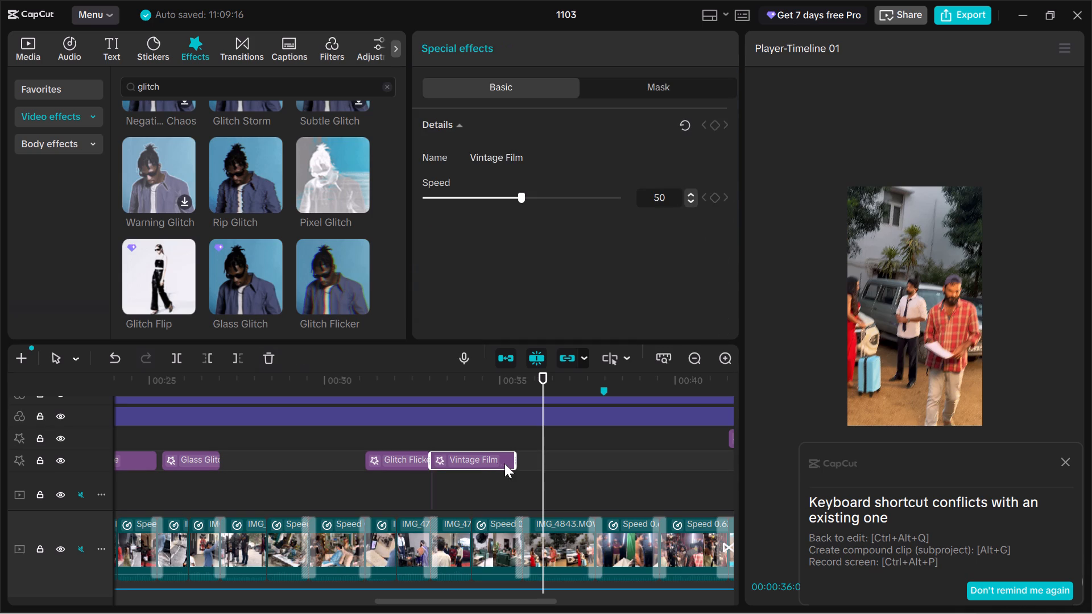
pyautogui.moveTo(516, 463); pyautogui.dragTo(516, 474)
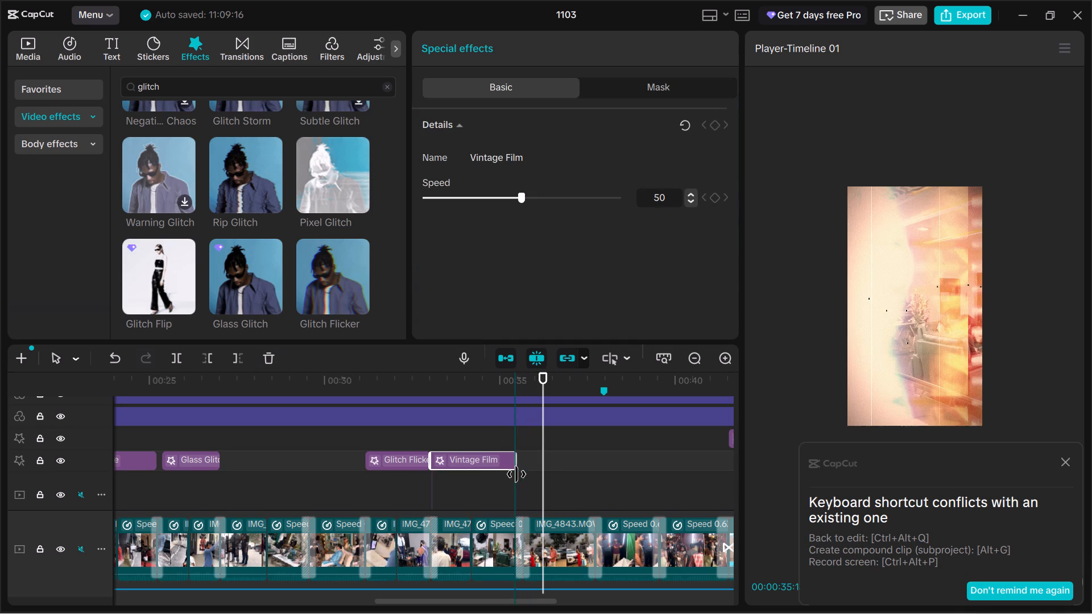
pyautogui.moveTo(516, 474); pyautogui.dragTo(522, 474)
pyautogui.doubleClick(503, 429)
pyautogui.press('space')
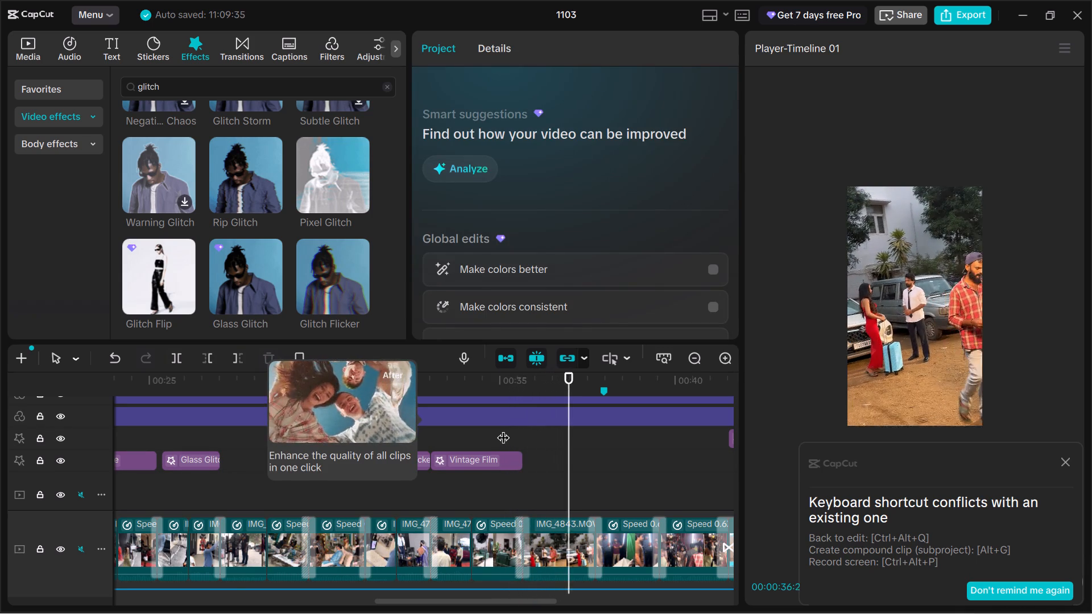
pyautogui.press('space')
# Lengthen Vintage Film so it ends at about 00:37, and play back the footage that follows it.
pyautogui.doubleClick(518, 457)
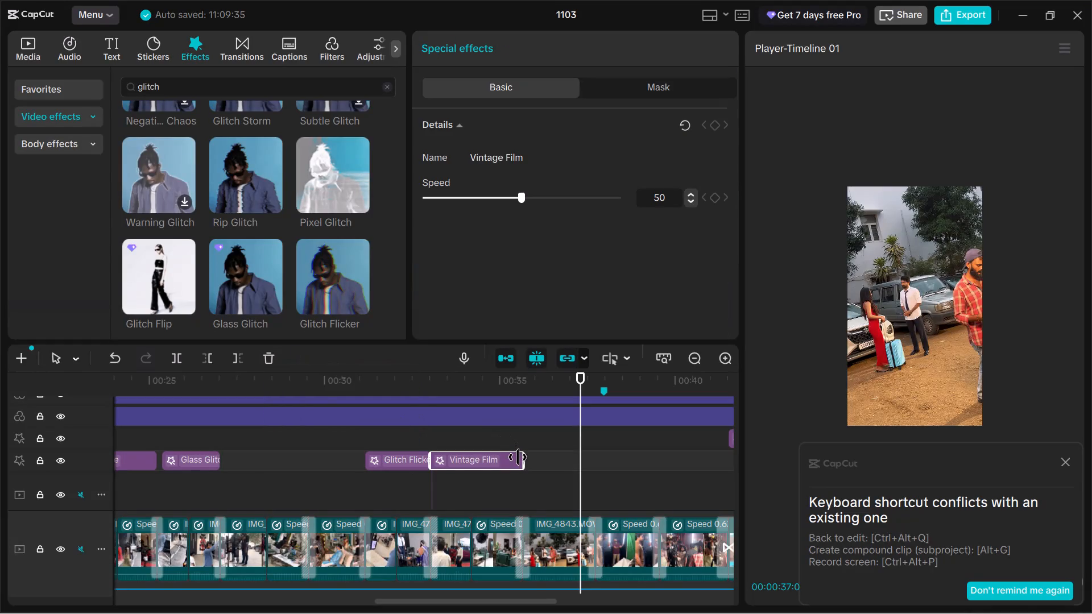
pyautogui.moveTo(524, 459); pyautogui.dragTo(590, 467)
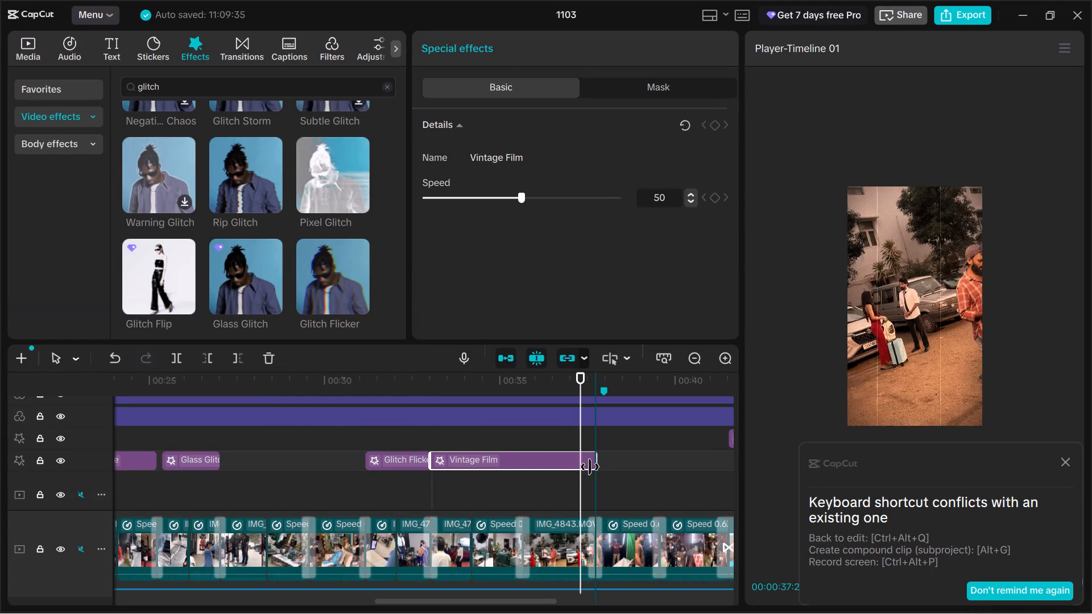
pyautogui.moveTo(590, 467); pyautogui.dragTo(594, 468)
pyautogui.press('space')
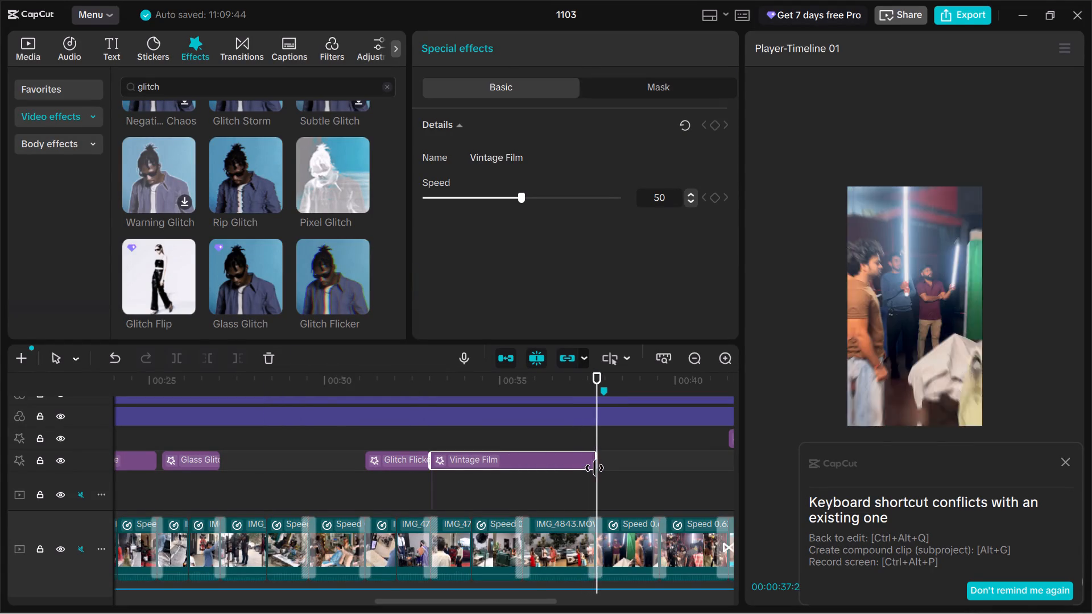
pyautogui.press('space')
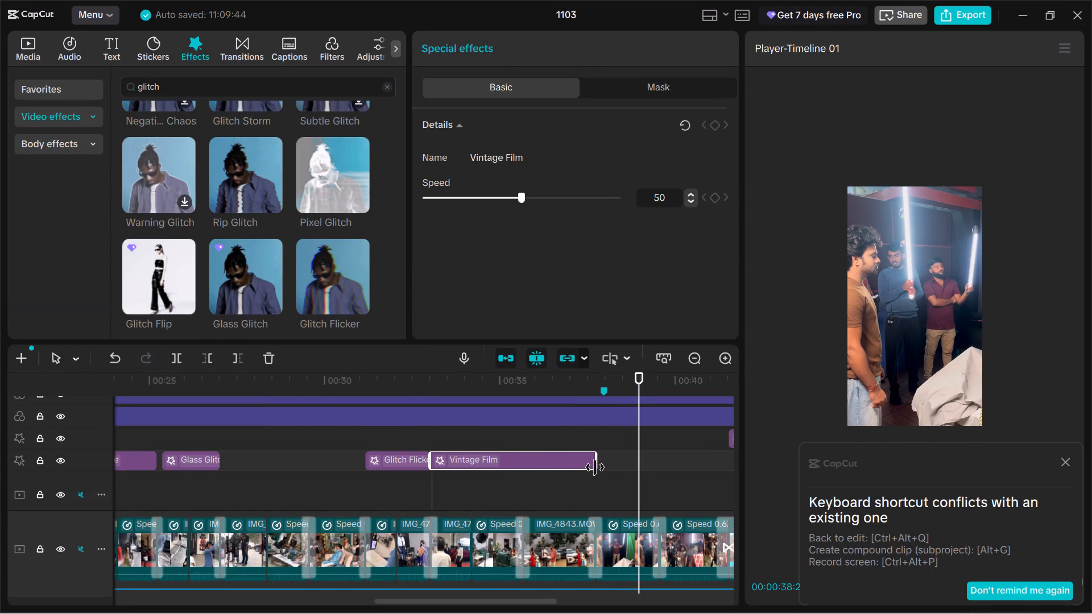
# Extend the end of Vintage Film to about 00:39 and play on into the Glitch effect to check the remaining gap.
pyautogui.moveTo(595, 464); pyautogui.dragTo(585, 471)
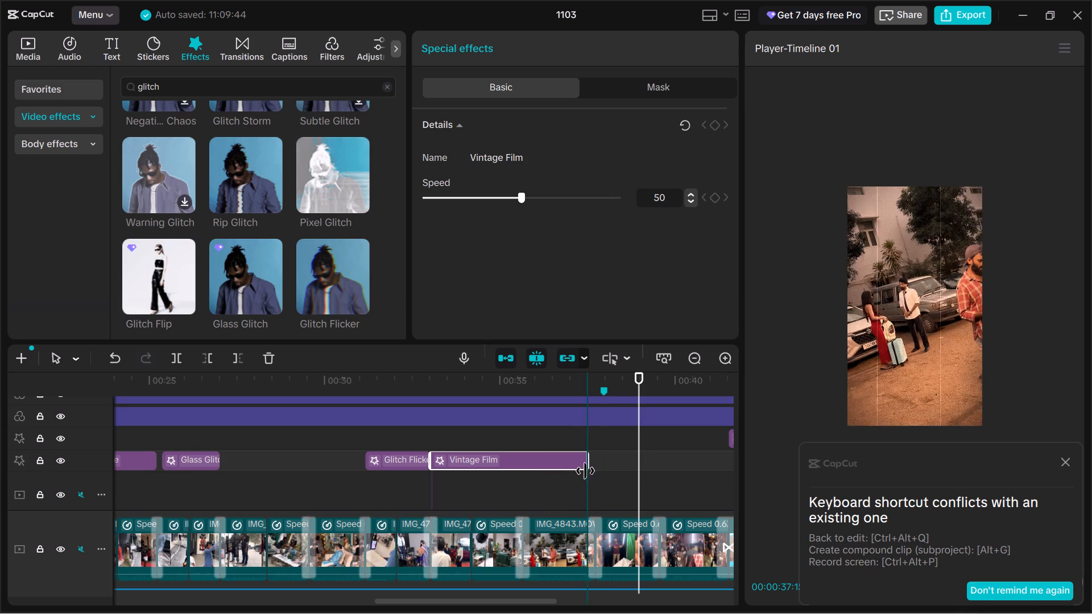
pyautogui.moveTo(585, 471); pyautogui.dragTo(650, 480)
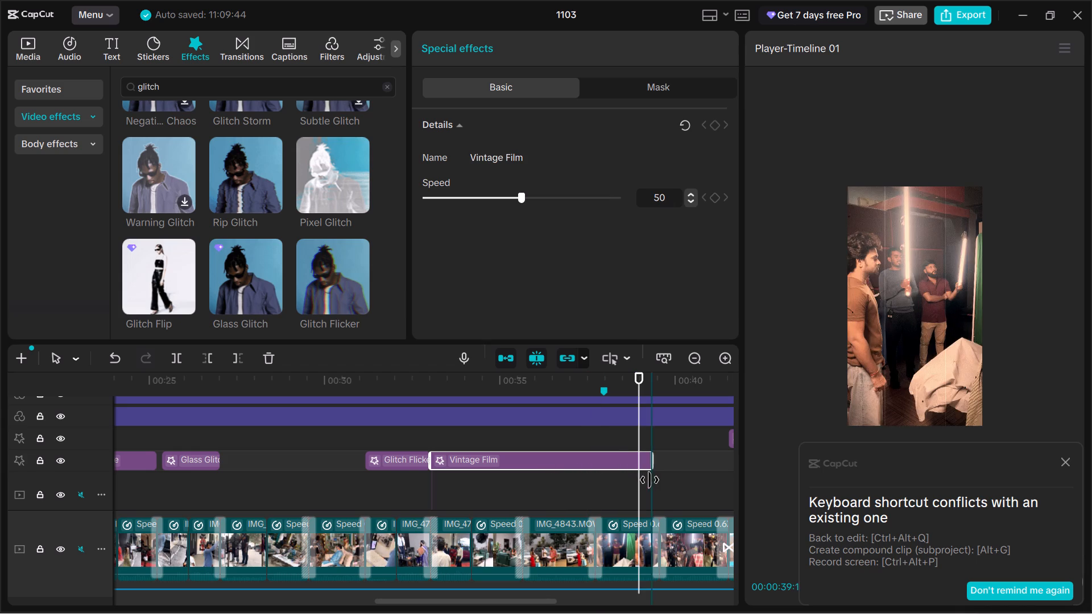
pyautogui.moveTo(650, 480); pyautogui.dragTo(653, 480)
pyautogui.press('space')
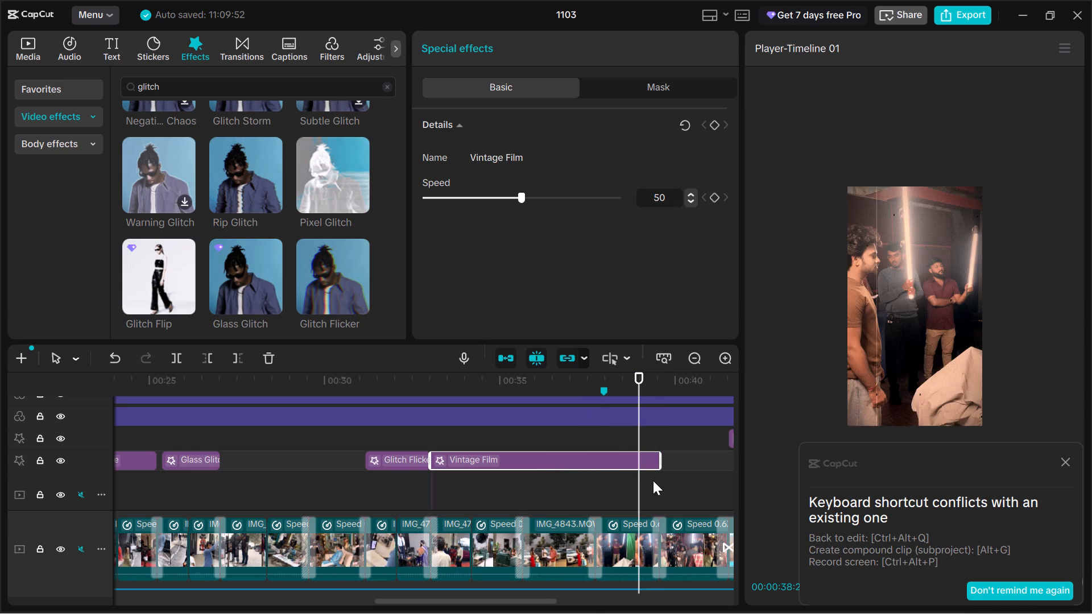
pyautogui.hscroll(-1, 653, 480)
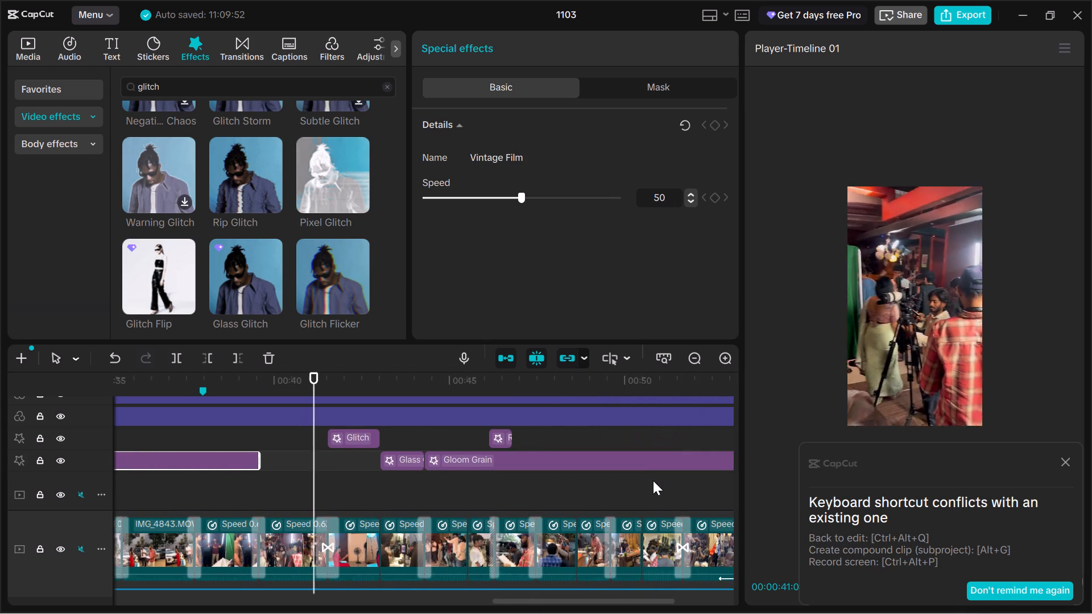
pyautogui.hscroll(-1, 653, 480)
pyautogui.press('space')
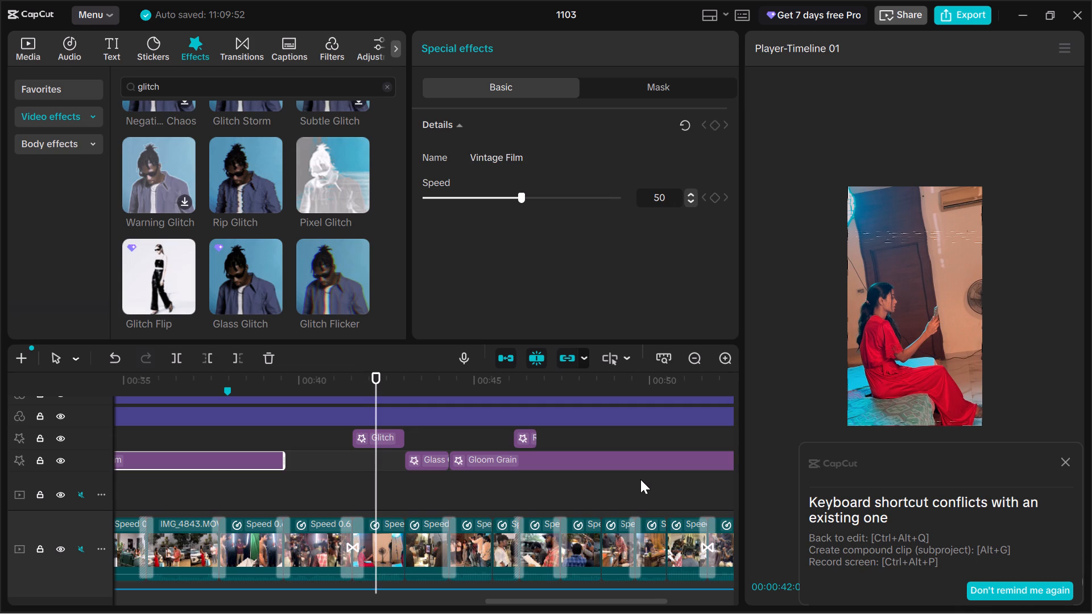
# Extend the end of Vintage Film to the start of the Glitch effect on the track above, at about 00:41.
pyautogui.moveTo(284, 460); pyautogui.dragTo(352, 463)
# Return to the start of the timeline and play the video from the beginning to review the effects.
pyautogui.hscroll(1, 309, 492)
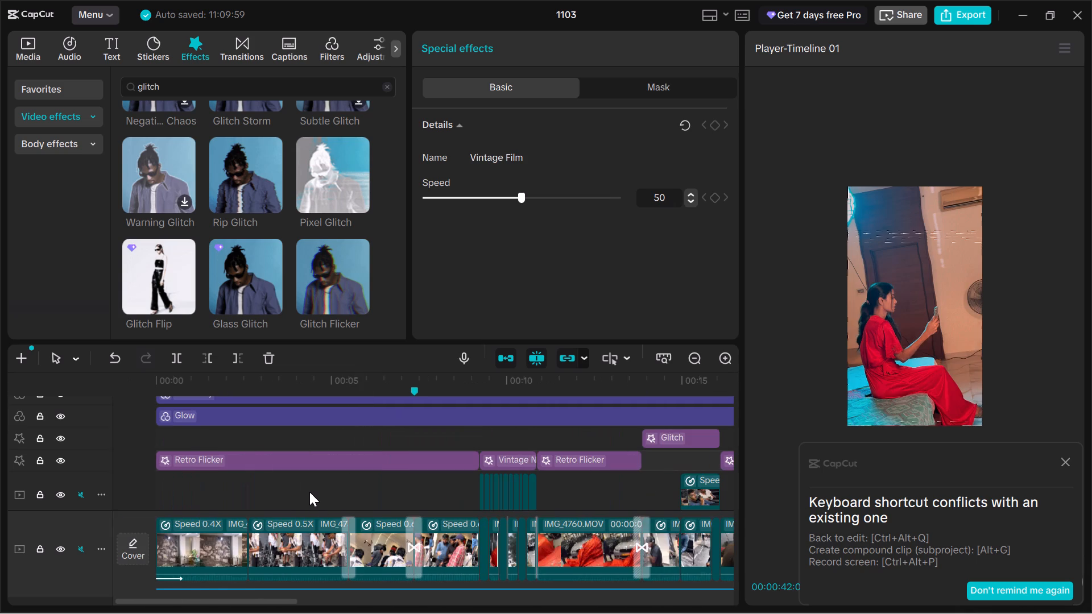
pyautogui.hscroll(1, 309, 492)
pyautogui.doubleClick(280, 490)
pyautogui.moveTo(280, 490); pyautogui.dragTo(33, 520)
pyautogui.press('space')
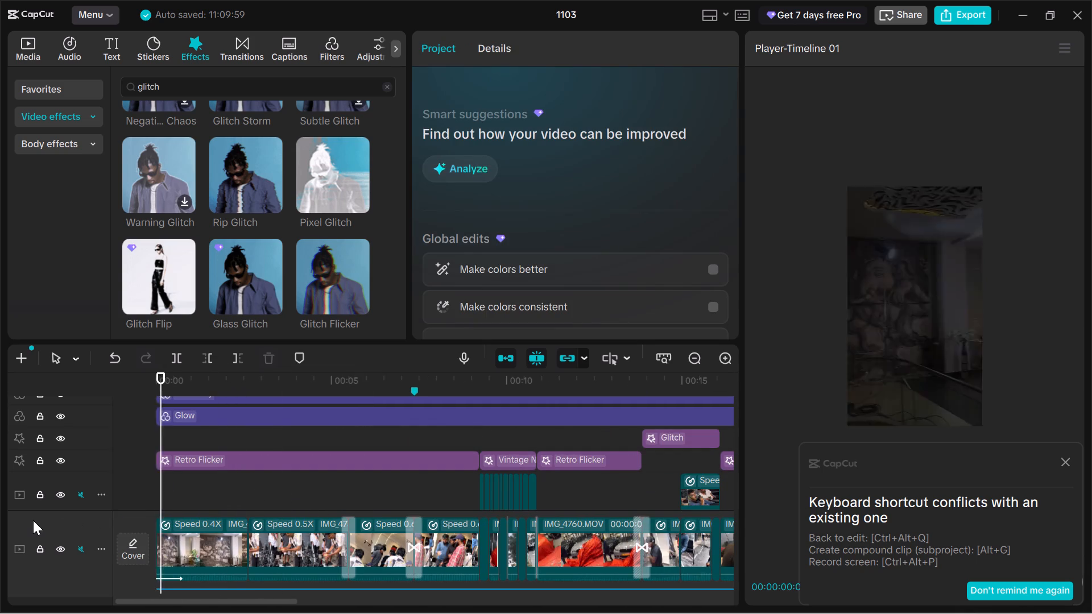
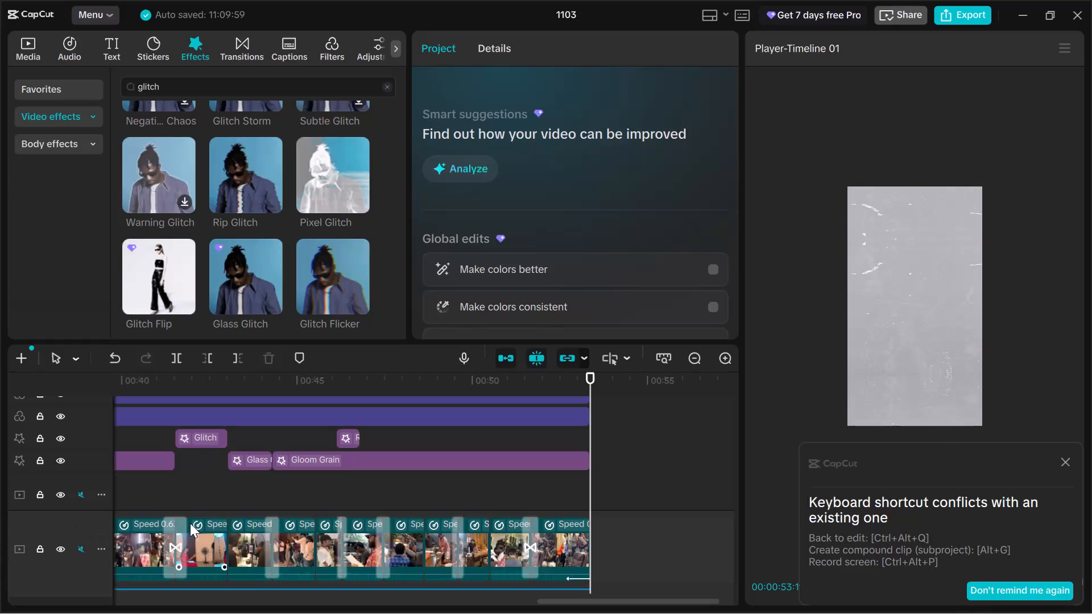
# Go back to about 00:19 and play the footage into the Black Flash effect.
pyautogui.doubleClick(219, 481)
pyautogui.moveTo(219, 481); pyautogui.dragTo(169, 511)
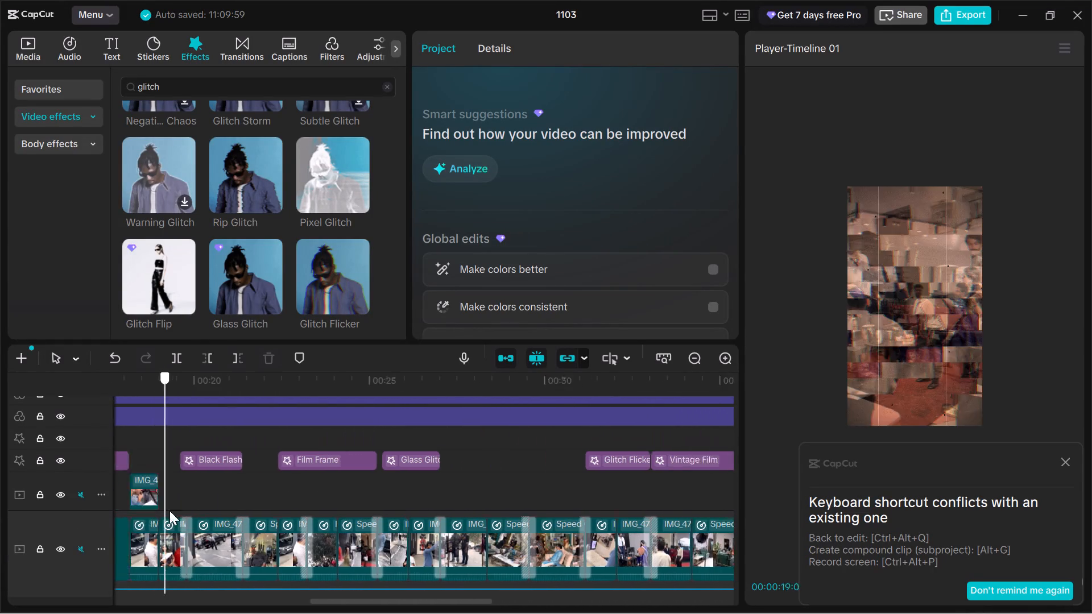
pyautogui.moveTo(169, 511); pyautogui.dragTo(214, 531)
pyautogui.press('space')
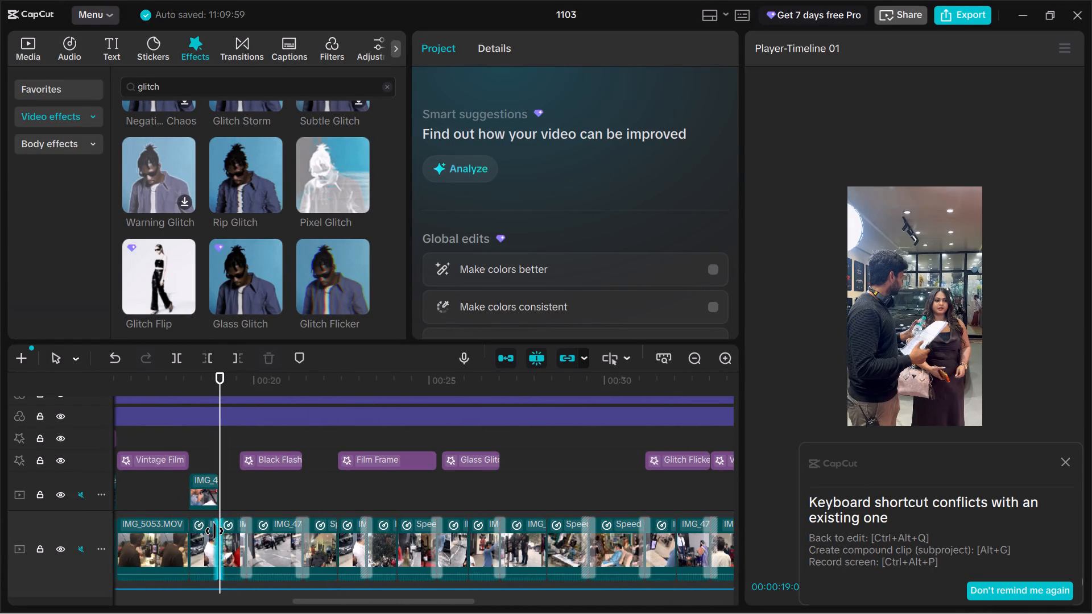
pyautogui.press('space')
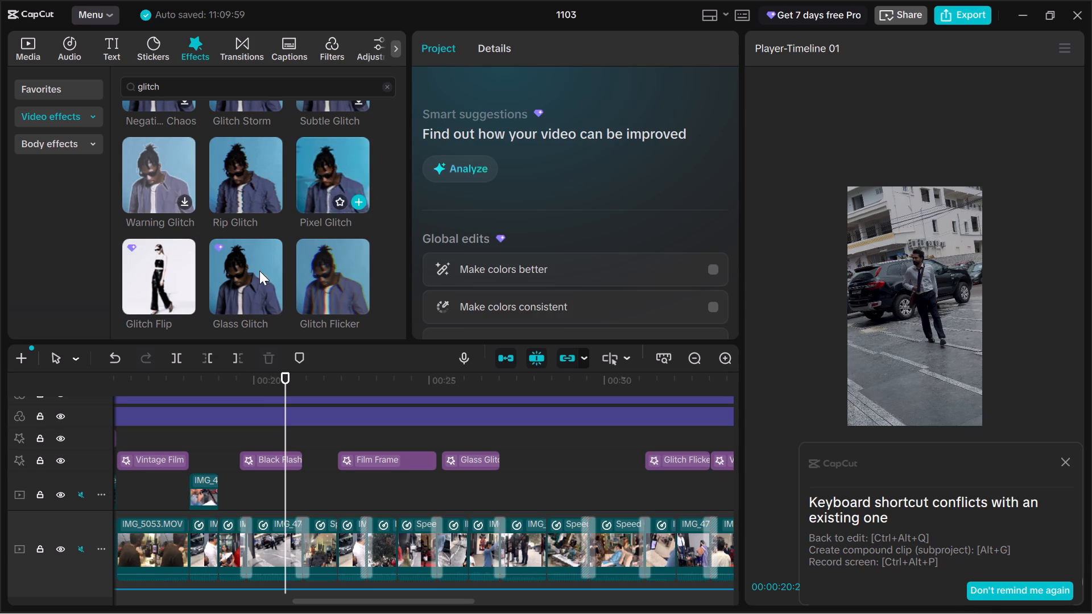
# Preview several glitch effects, including Glass Glitch and Glitch, and add Error Quake above Black Flash just before 00:20.
pyautogui.tripleClick(249, 438)
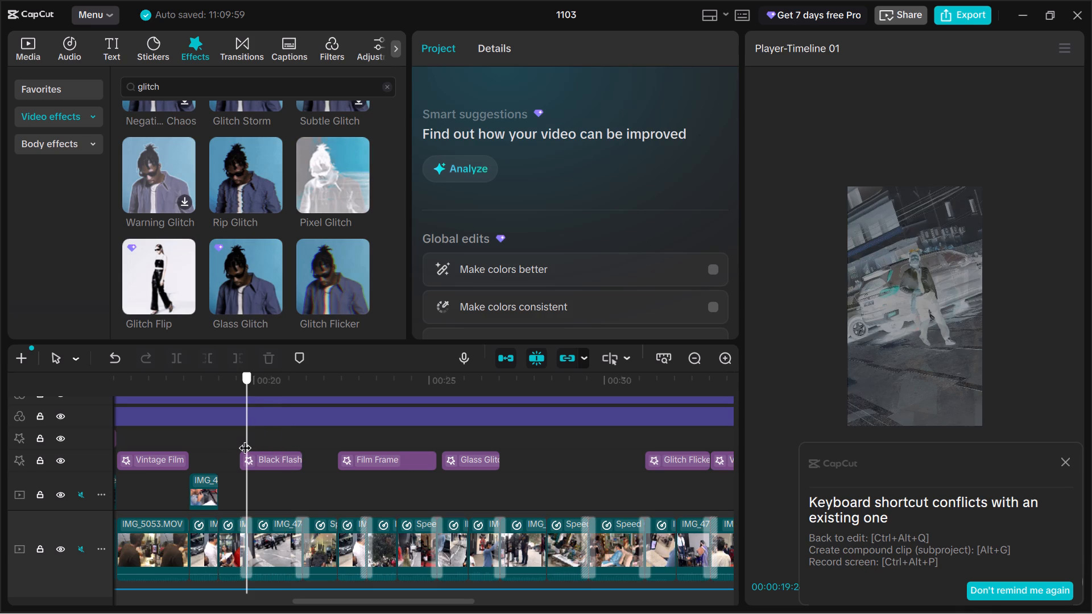
pyautogui.doubleClick(226, 294)
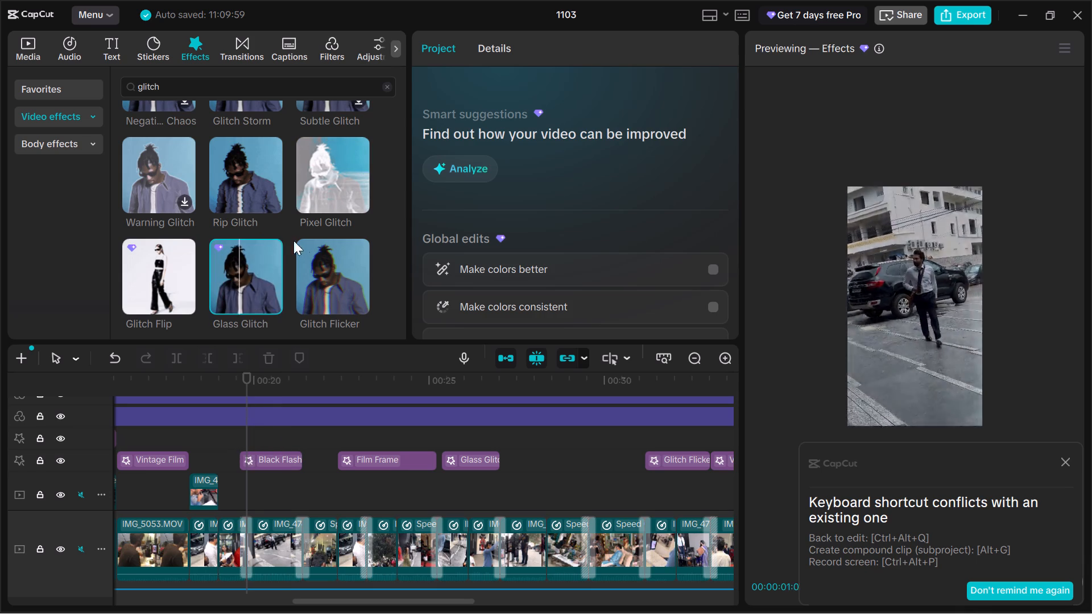
pyautogui.doubleClick(307, 244)
pyautogui.scroll(1, 244, 150)
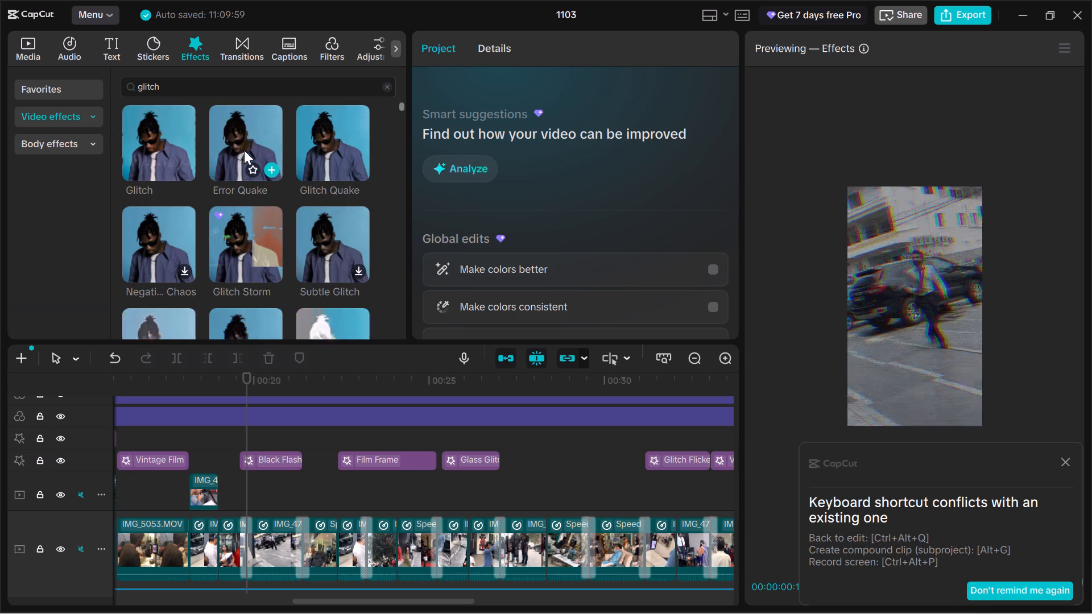
pyautogui.scroll(1, 244, 150)
pyautogui.doubleClick(168, 146)
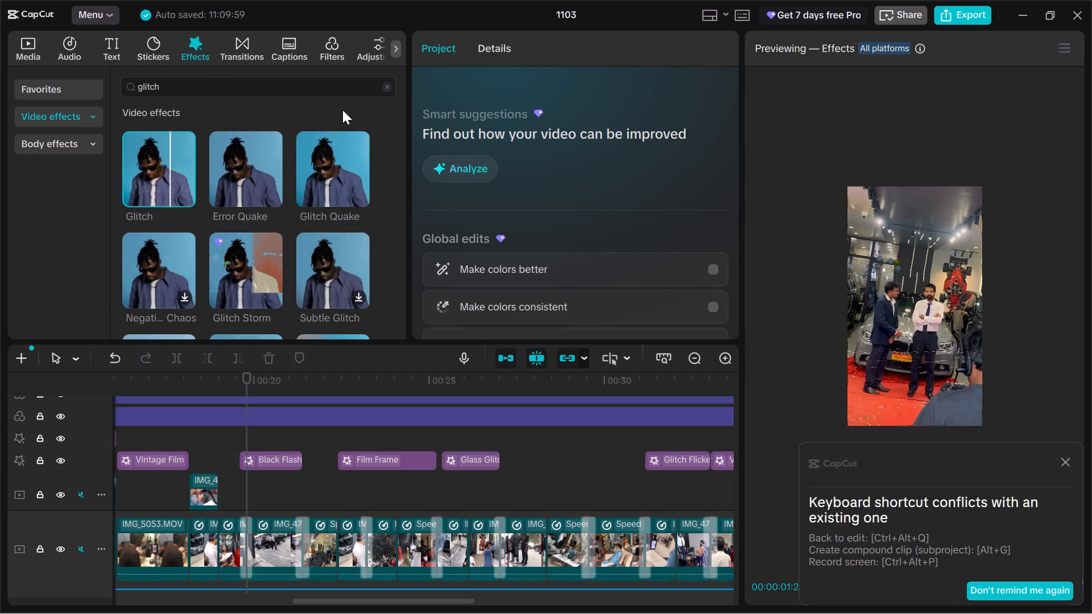
pyautogui.doubleClick(275, 154)
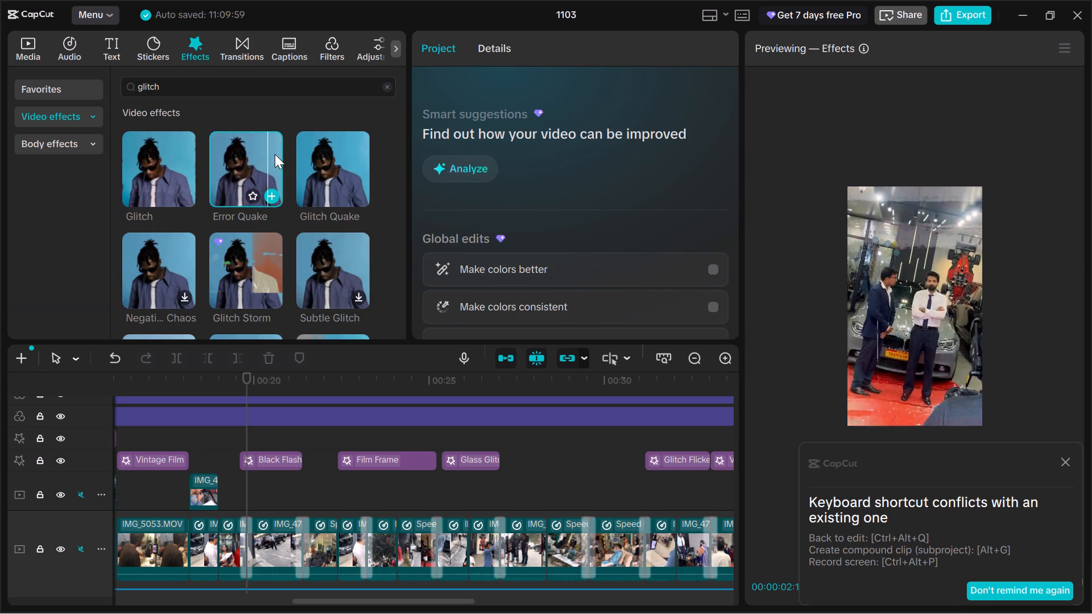
pyautogui.click(270, 194)
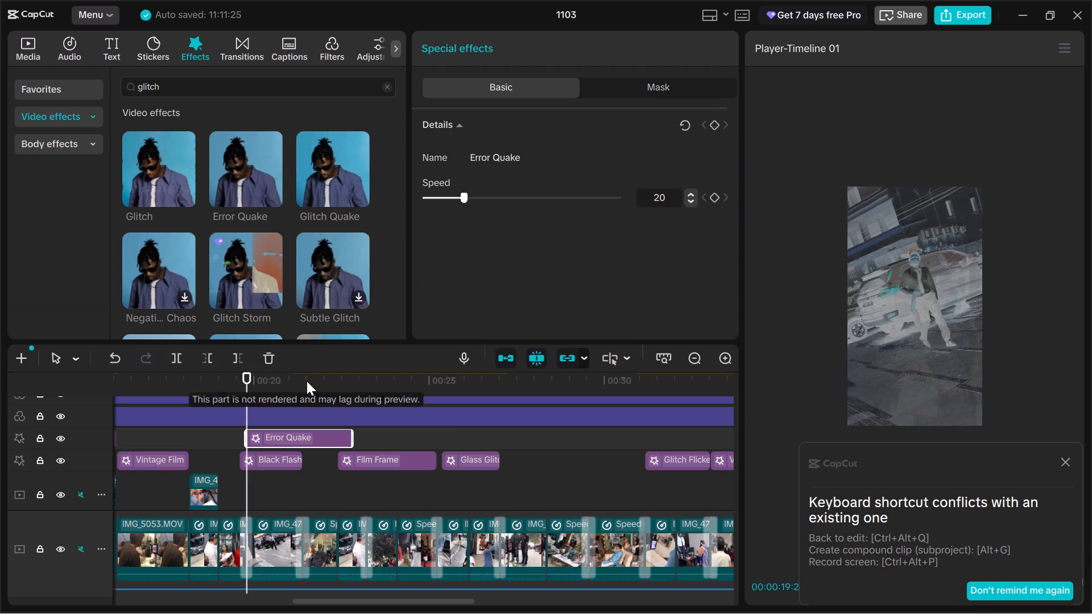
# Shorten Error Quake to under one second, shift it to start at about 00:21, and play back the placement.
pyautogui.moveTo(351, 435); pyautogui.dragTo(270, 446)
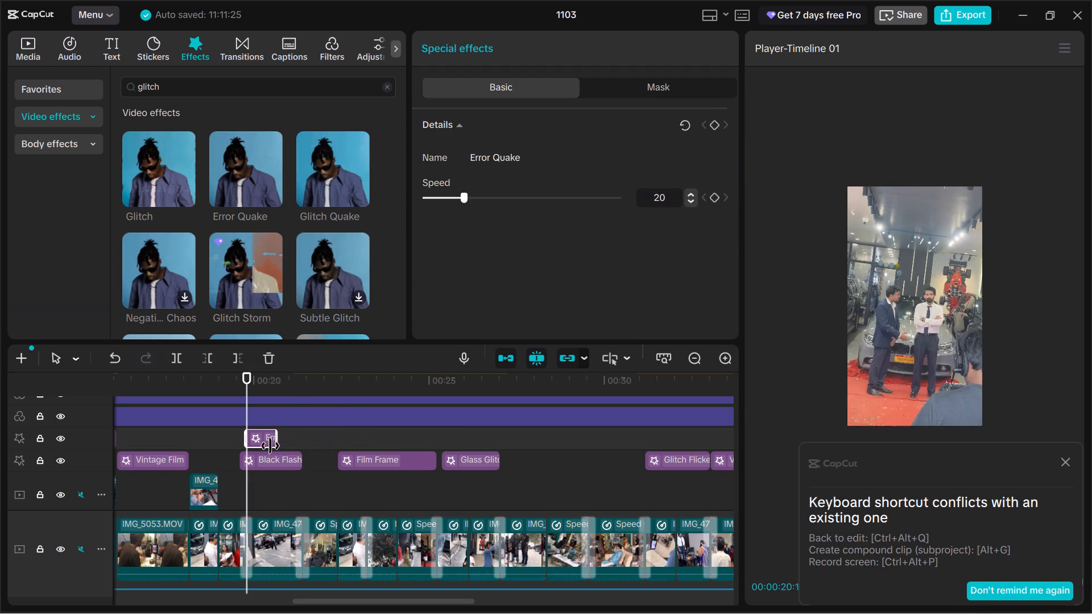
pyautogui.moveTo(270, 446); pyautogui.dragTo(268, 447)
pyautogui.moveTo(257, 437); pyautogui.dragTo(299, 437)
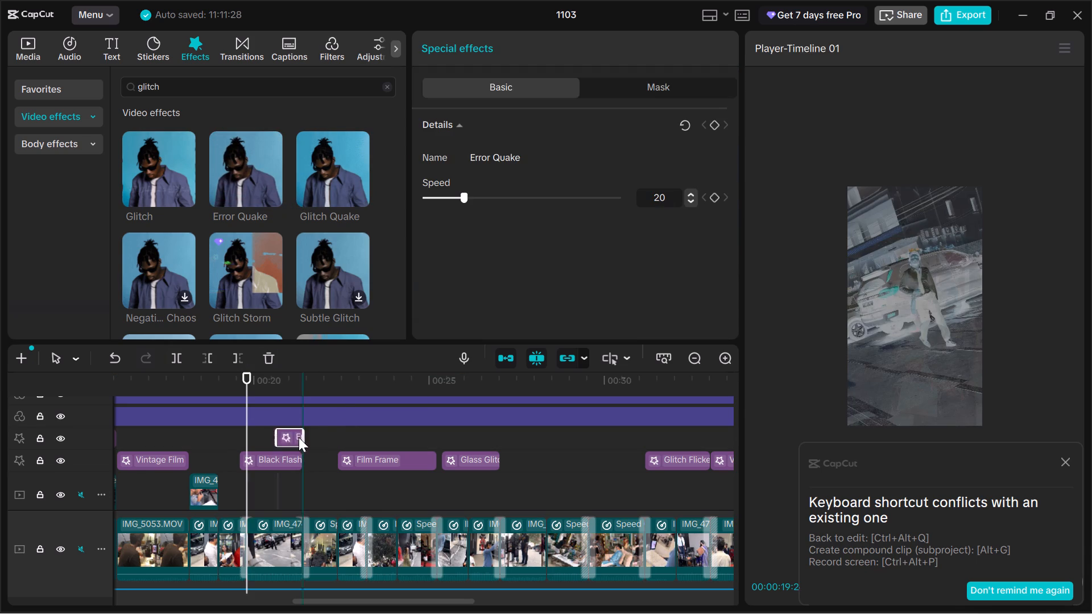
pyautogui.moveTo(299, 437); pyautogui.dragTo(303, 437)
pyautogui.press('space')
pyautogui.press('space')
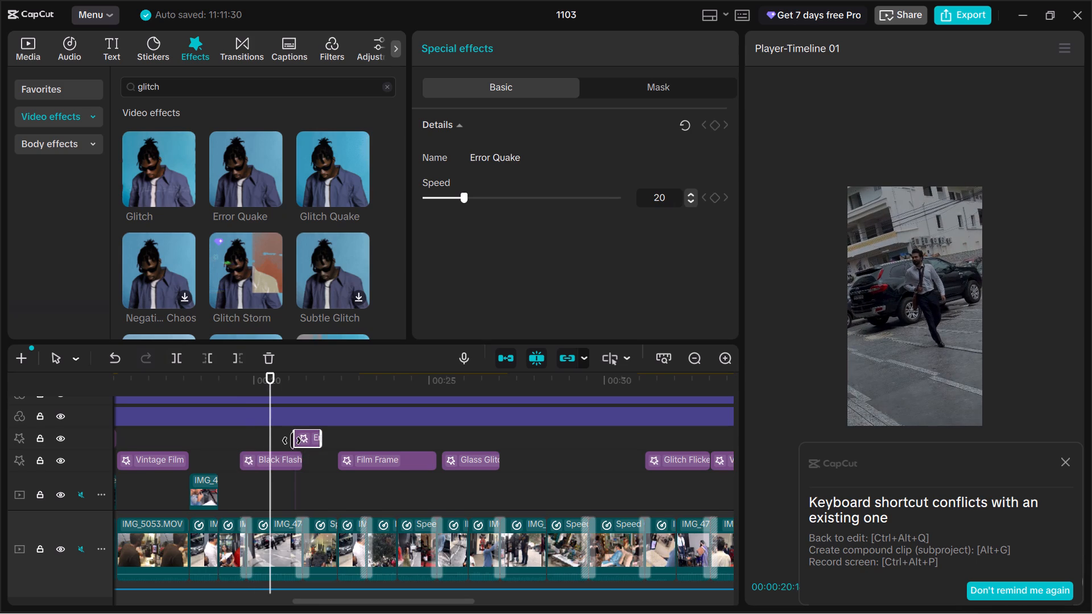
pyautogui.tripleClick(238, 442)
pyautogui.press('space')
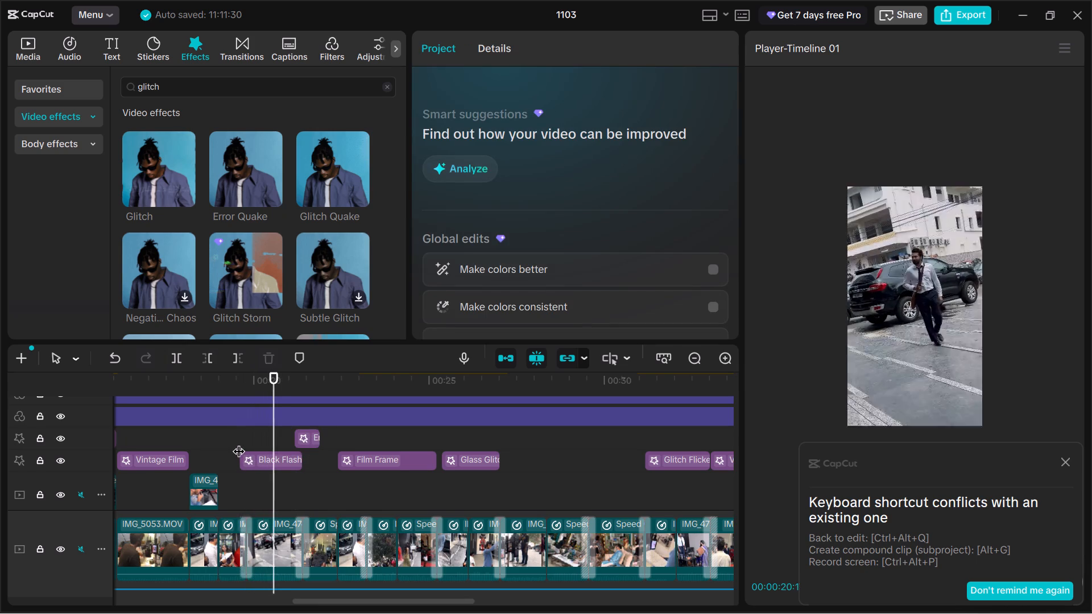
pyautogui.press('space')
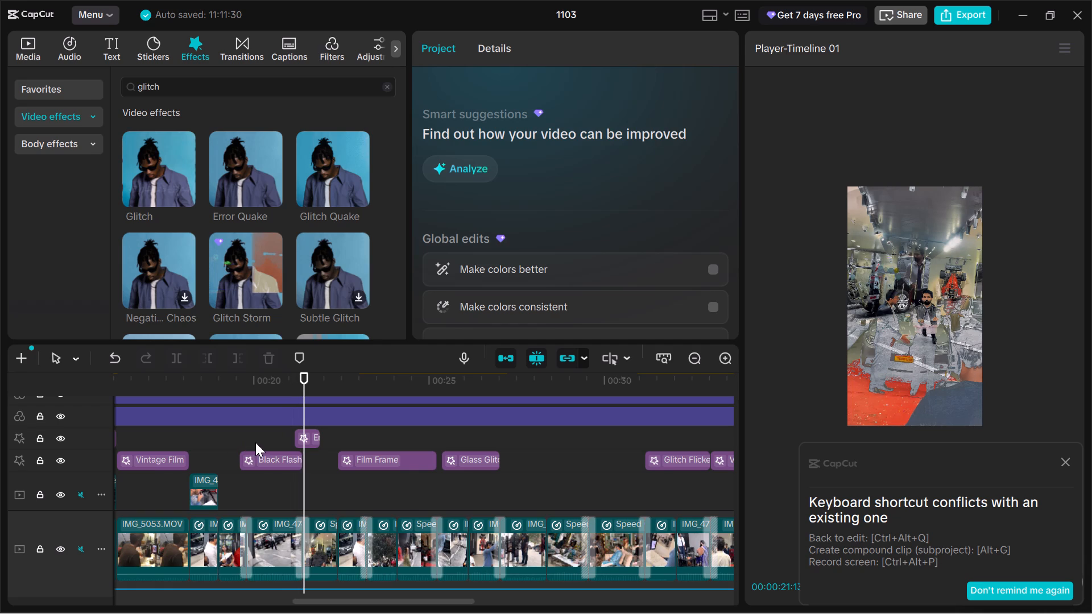
# Move Error Quake to start at about 00:20 and set its end level with the end of Black Flash.
pyautogui.moveTo(307, 441); pyautogui.dragTo(274, 441)
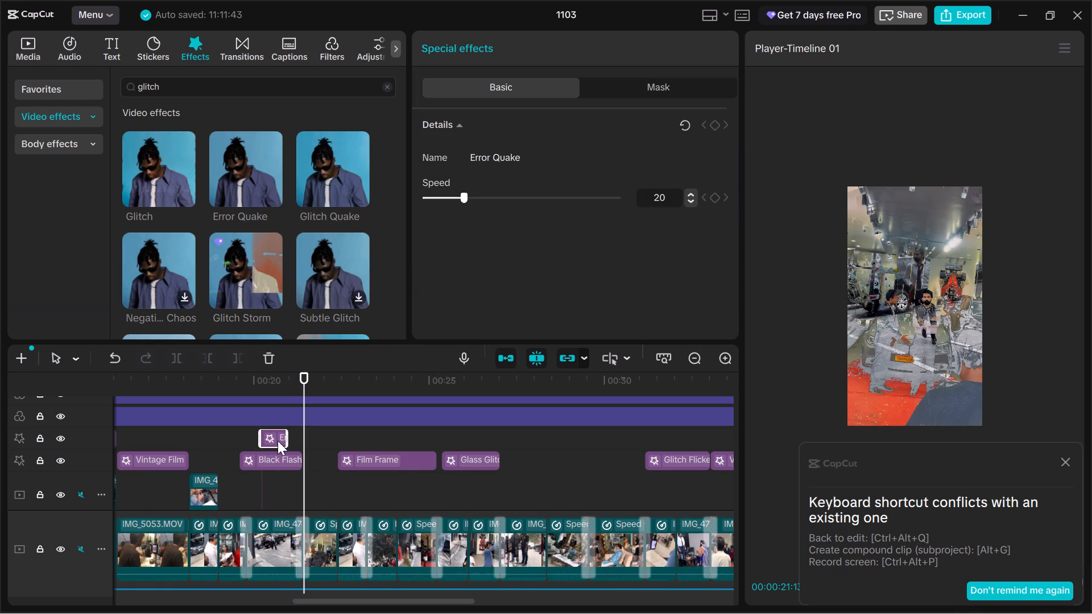
pyautogui.moveTo(287, 440); pyautogui.dragTo(298, 442)
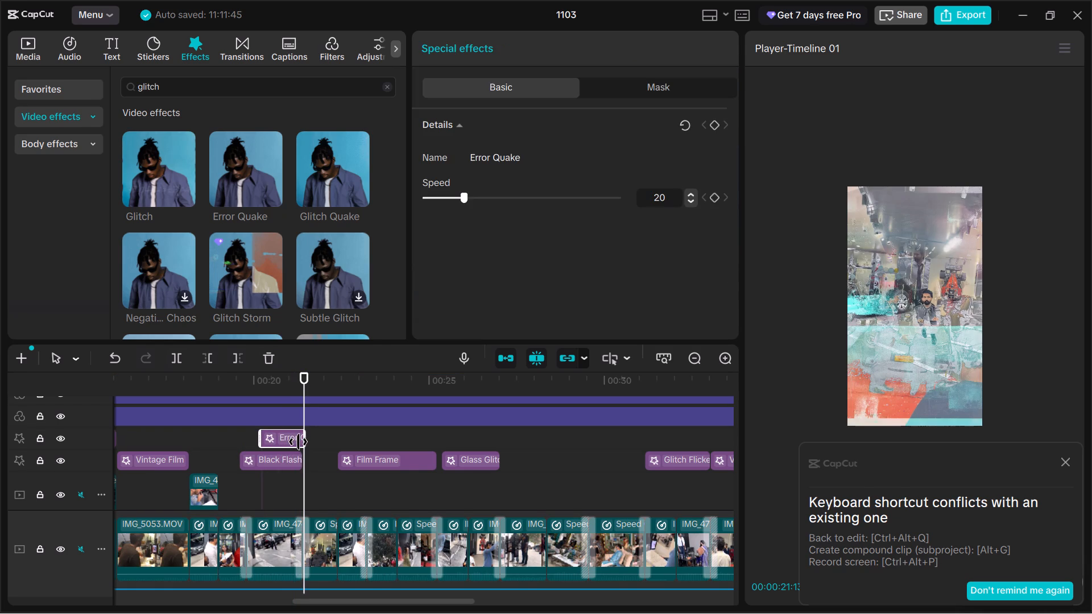
pyautogui.moveTo(304, 442); pyautogui.dragTo(297, 443)
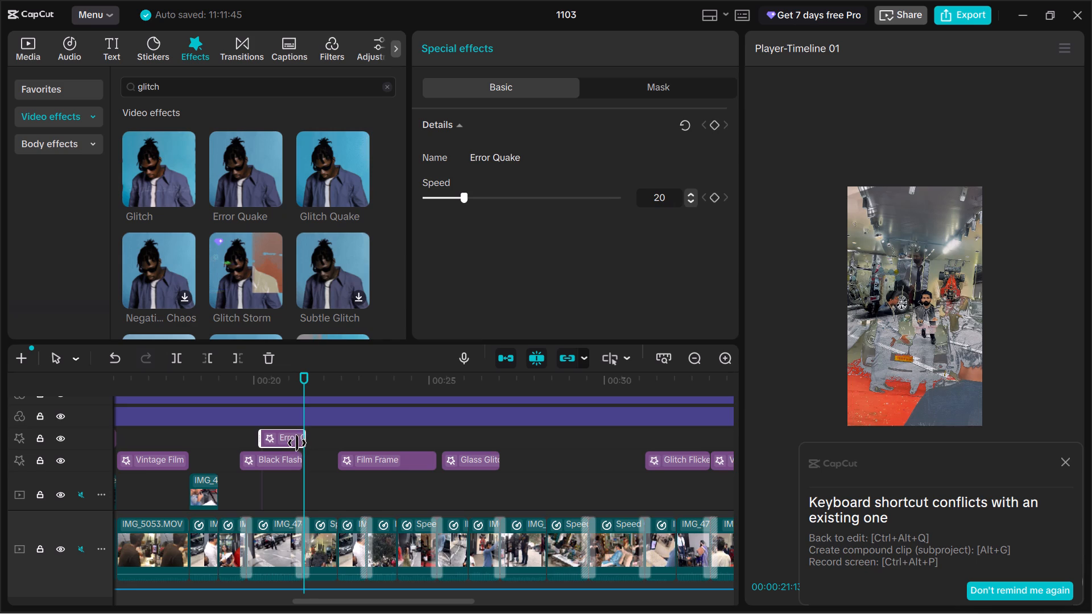
pyautogui.moveTo(297, 443); pyautogui.dragTo(296, 443)
# Play from just before 00:20 through Error Quake and Film Frame into Glass Glitch to review the timing.
pyautogui.doubleClick(245, 486)
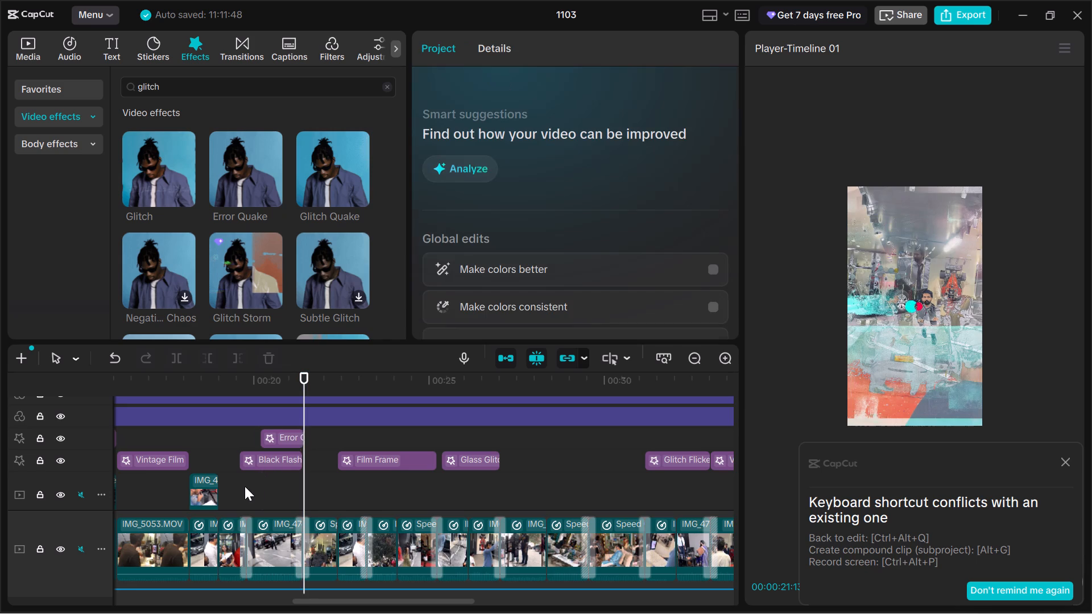
pyautogui.press('space')
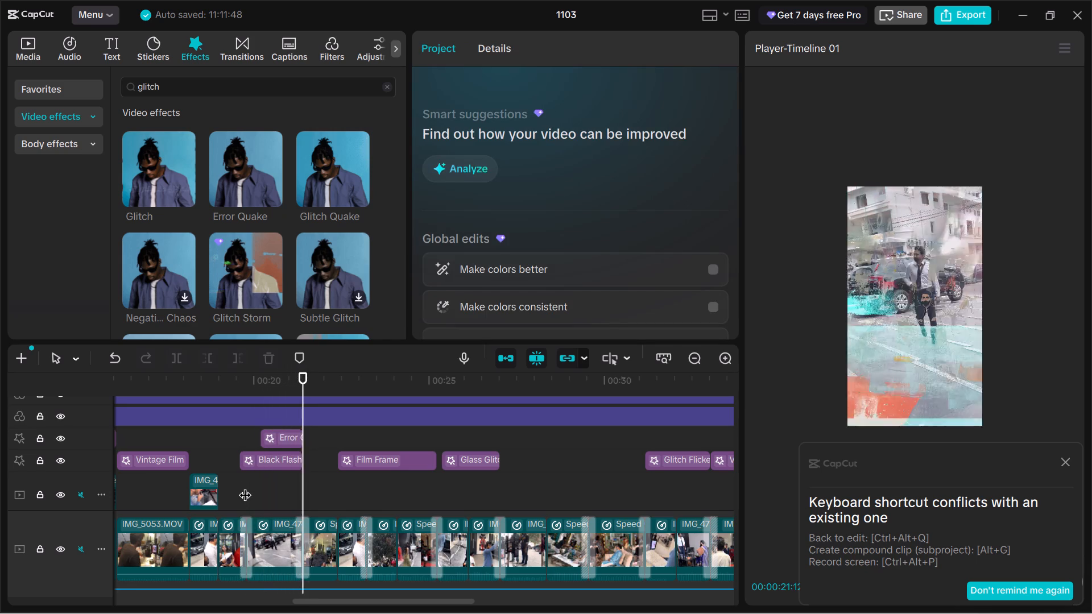
pyautogui.press('space')
pyautogui.tripleClick(245, 486)
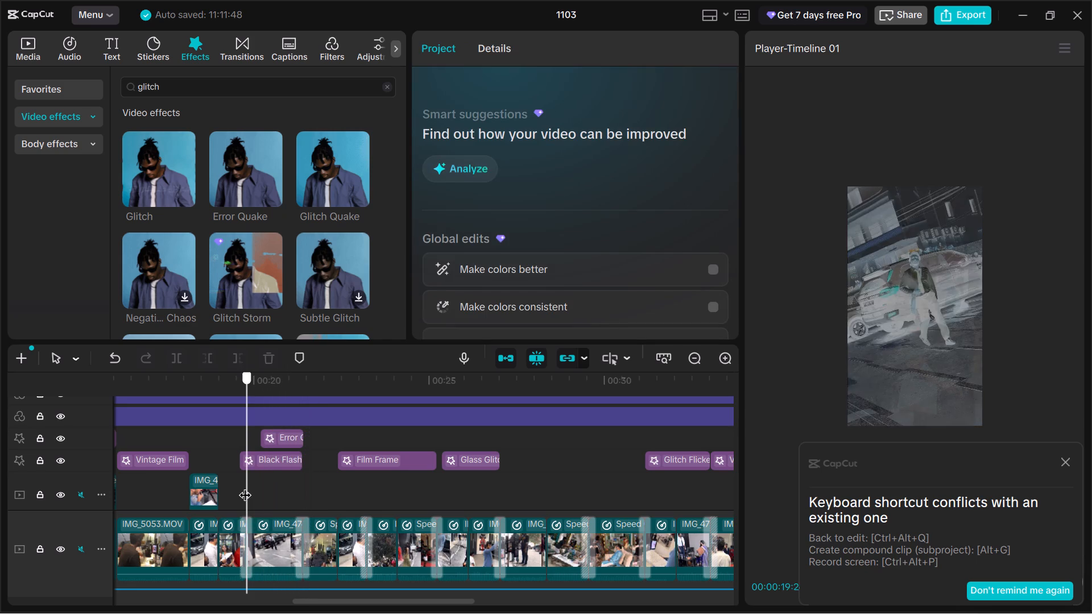
pyautogui.click(245, 486)
pyautogui.press('space')
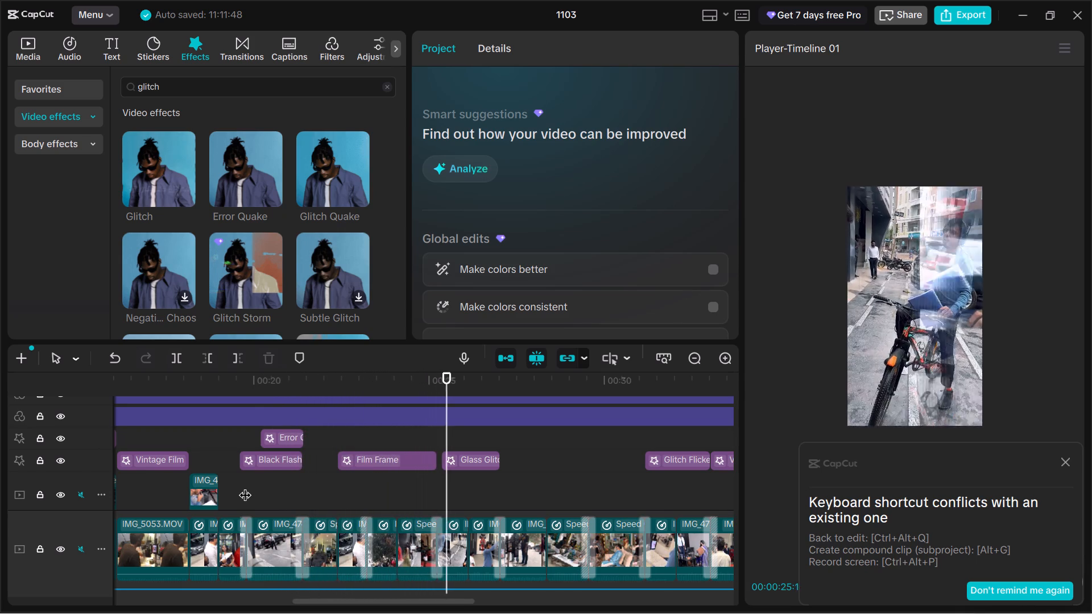
pyautogui.press('space')
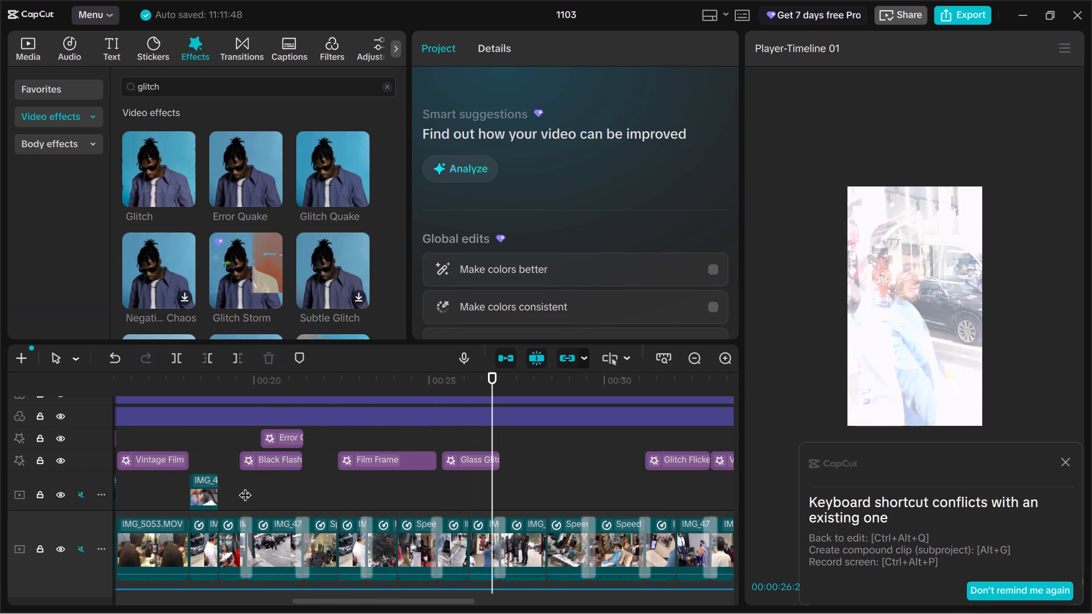
# Extend the start of Glass Glitch back to the end of Film Frame to close the gap between them.
pyautogui.doubleClick(447, 458)
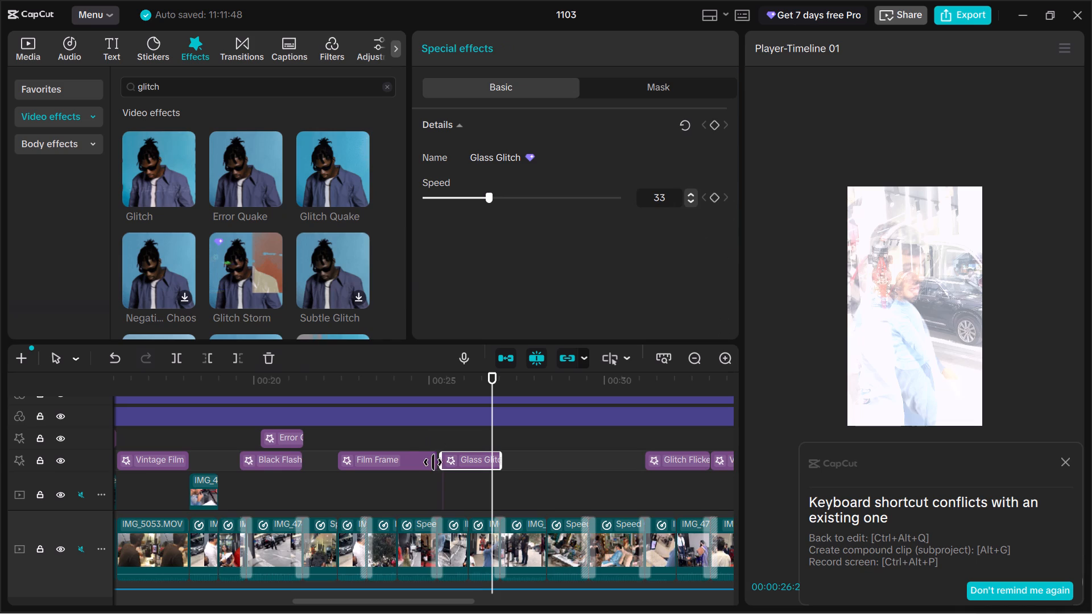
pyautogui.moveTo(441, 463); pyautogui.dragTo(425, 464)
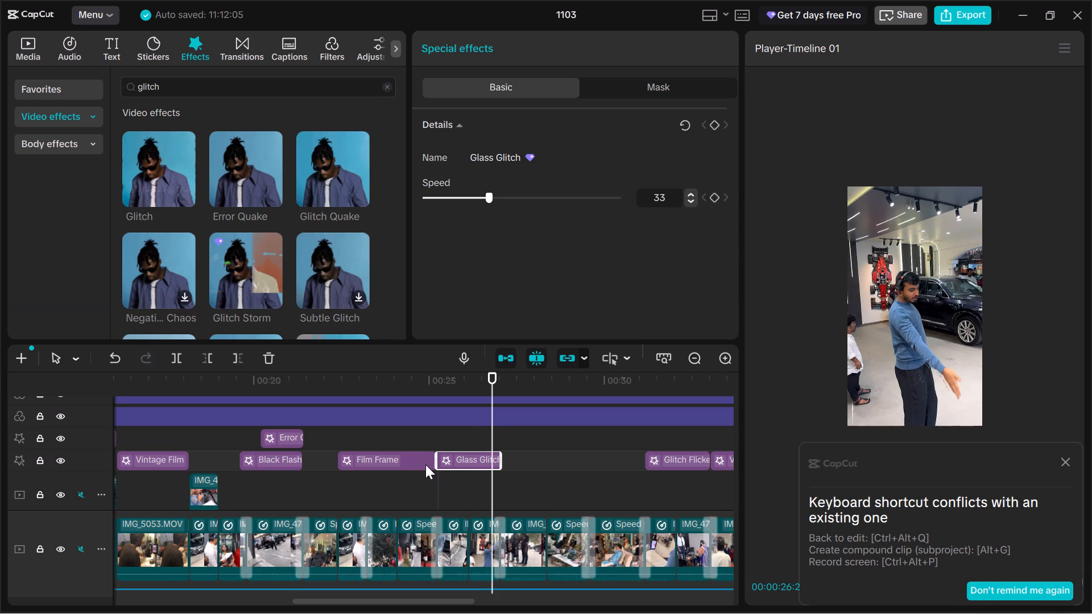
# Play from about 00:25 through Glass Glitch into Glitch Flicker at about 00:32 to review the effects.
pyautogui.doubleClick(431, 471)
pyautogui.press('space')
pyautogui.press('space')
pyautogui.press('space')
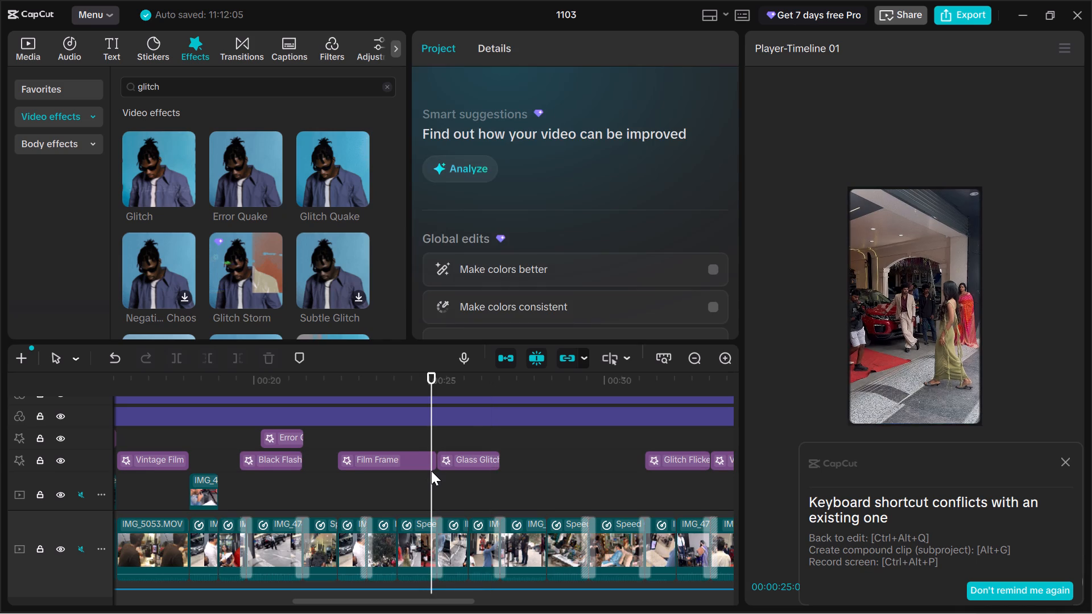
pyautogui.press('space')
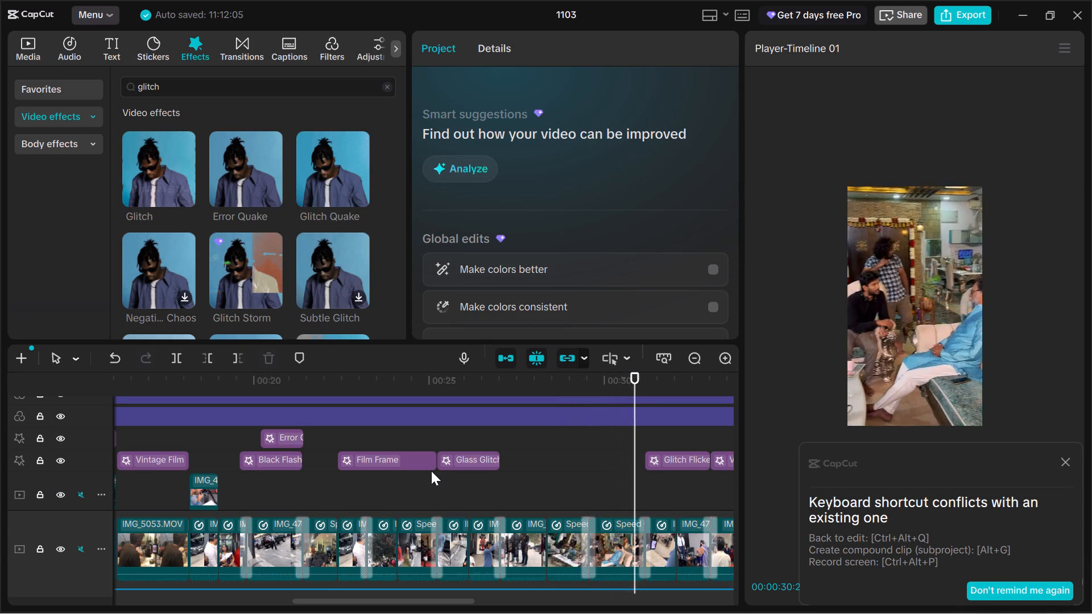
pyautogui.press('space')
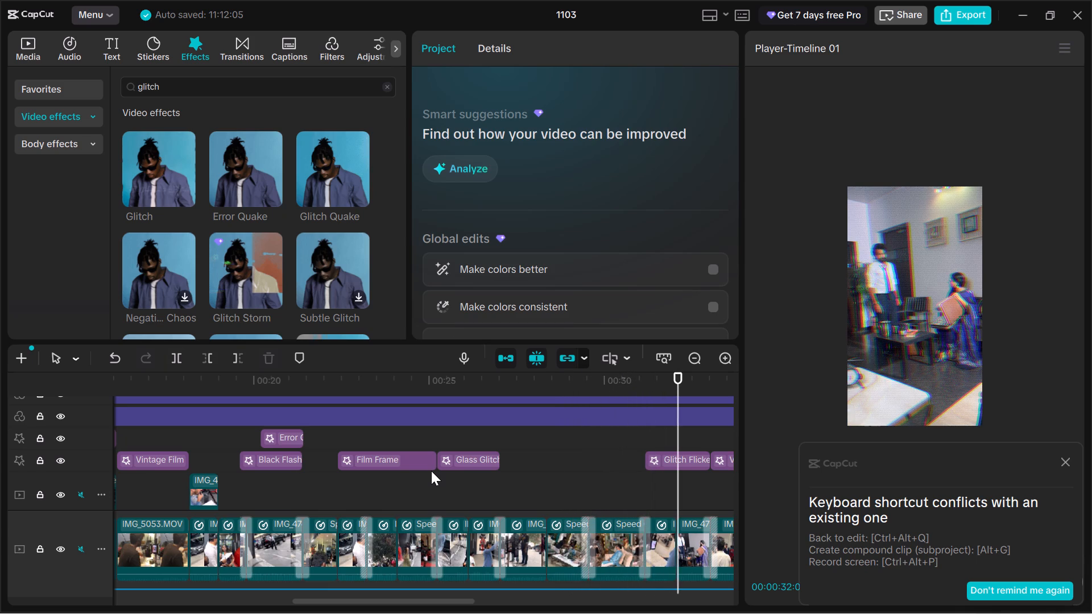
# Clear the glitch search and search the video effects for "invert".
pyautogui.click(387, 84)
pyautogui.click(366, 84)
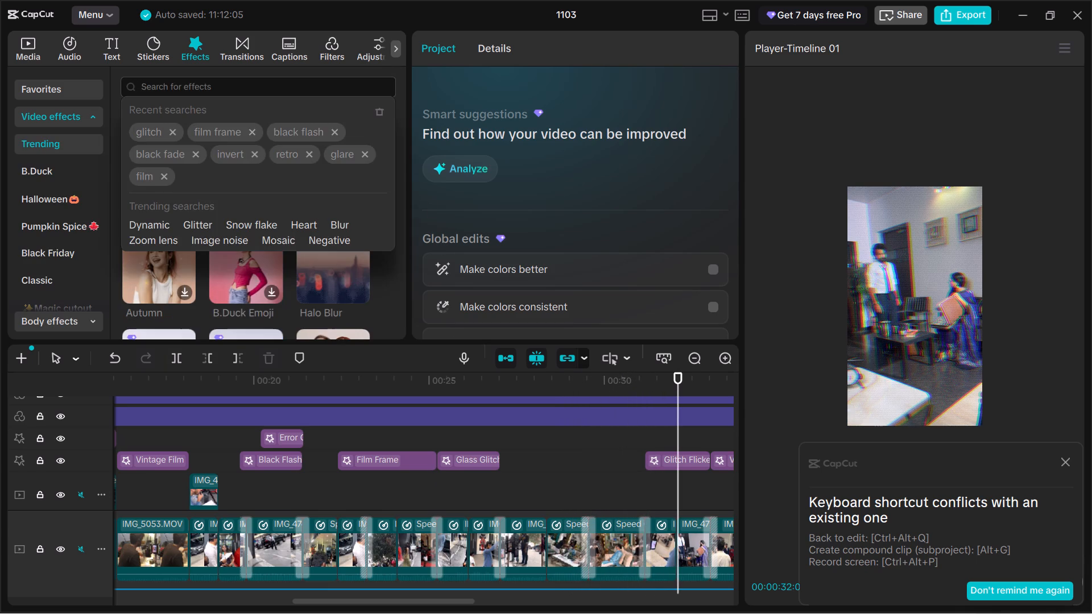
pyautogui.write('invert')
pyautogui.press('Return')
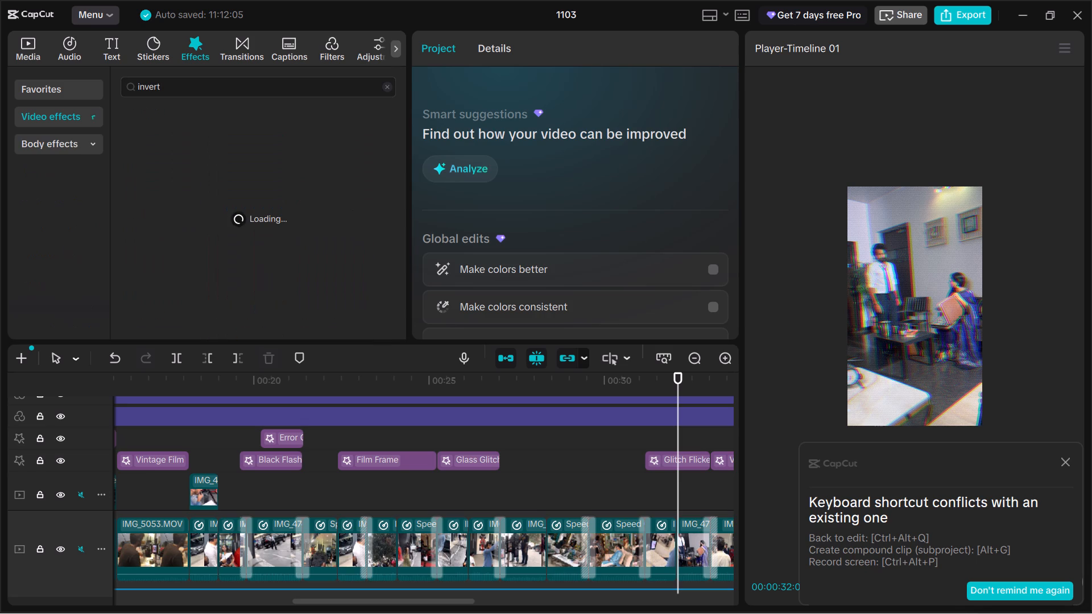
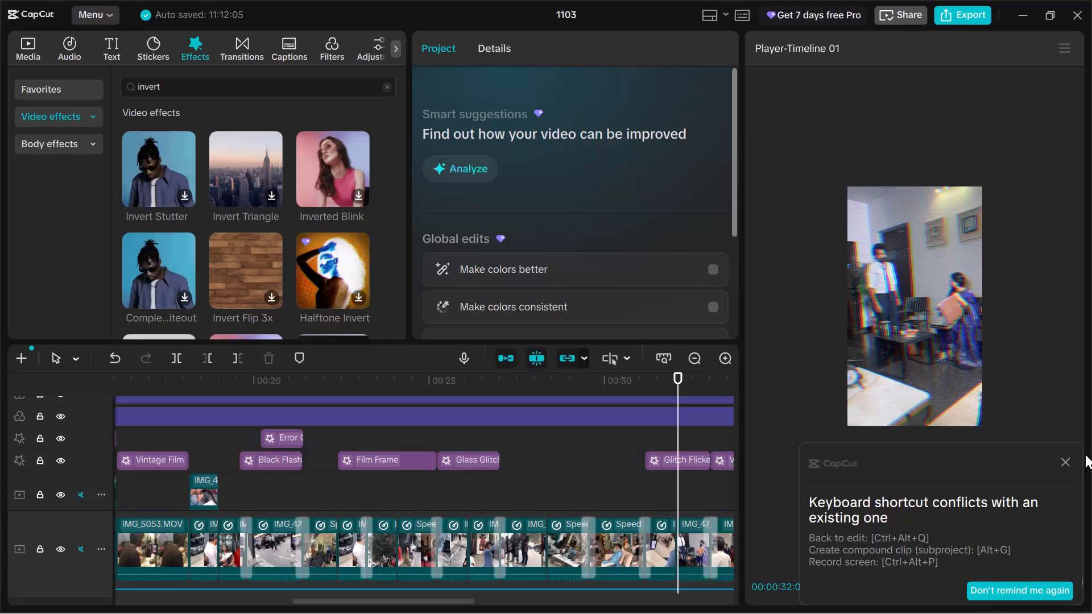
# Dismiss the keyboard shortcut conflict notice.
pyautogui.moveTo(1058, 458); pyautogui.dragTo(1064, 460)
pyautogui.click(1064, 460)
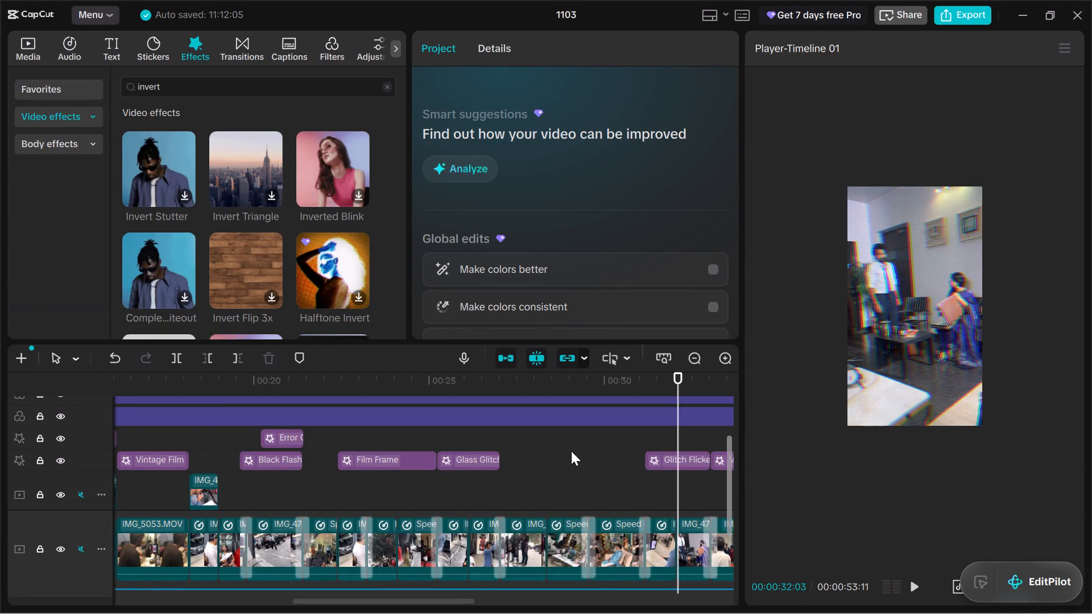
# Play from the end of Glass Glitch at 00:27 to just before 00:29 to find a spot for an invert effect.
pyautogui.tripleClick(504, 439)
pyautogui.click(504, 439)
pyautogui.press('space')
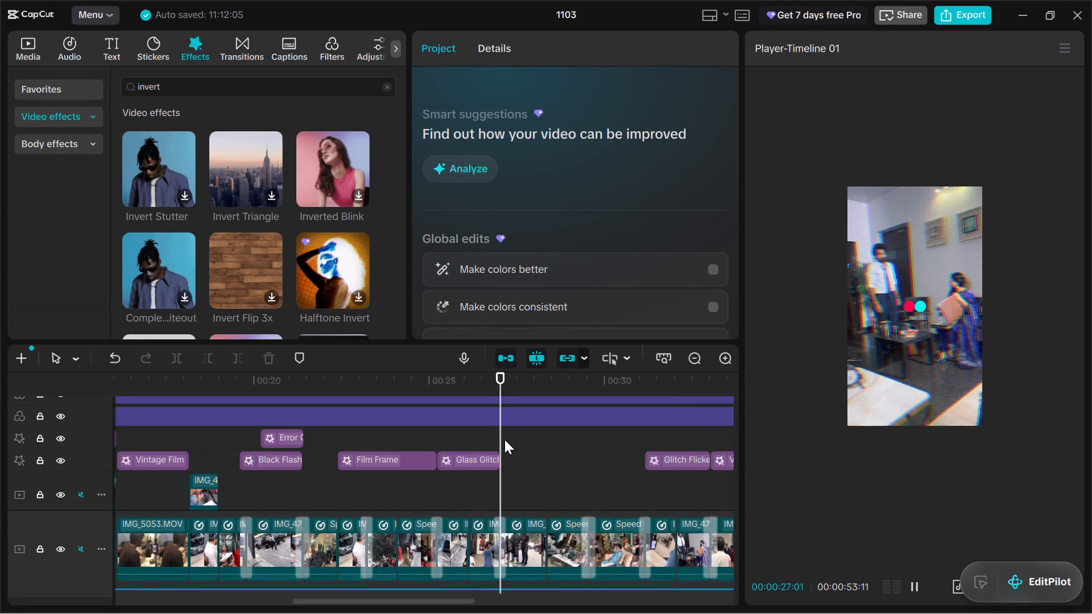
pyautogui.press('space')
pyautogui.press('space')
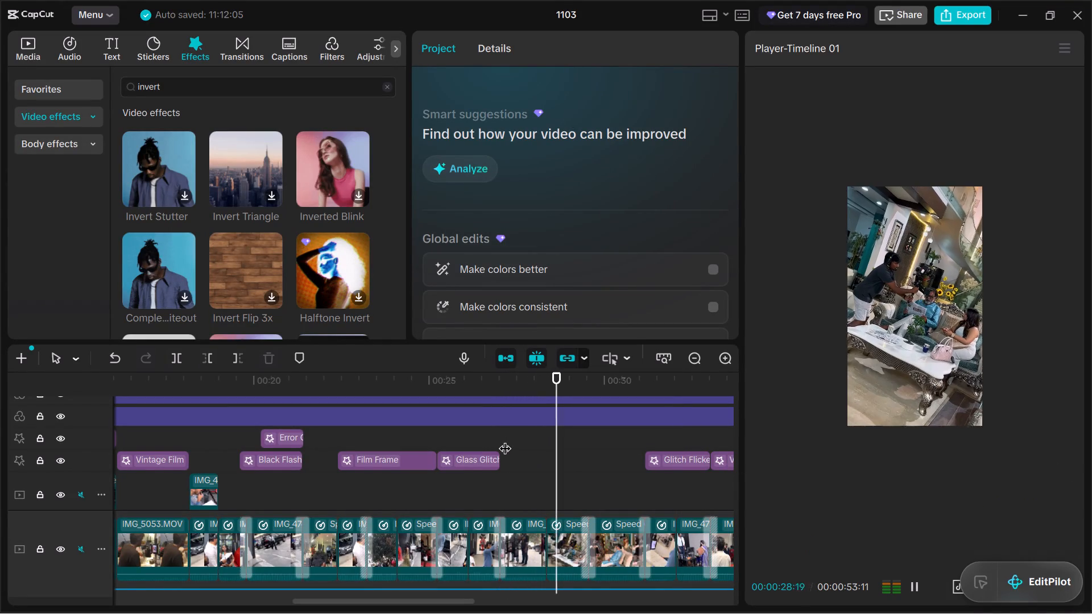
pyautogui.press('space')
pyautogui.press('space')
pyautogui.press('space')
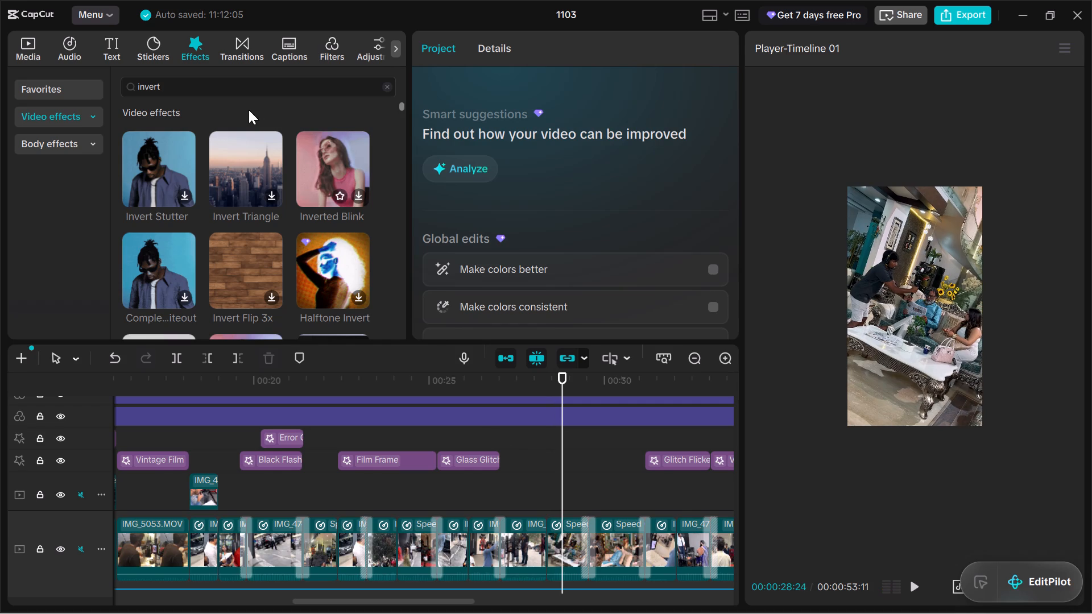
# Preview the Invert Triangle and Inverted Drag effects, and add Inverted Drag to the timeline at 00:28:24.
pyautogui.doubleClick(235, 153)
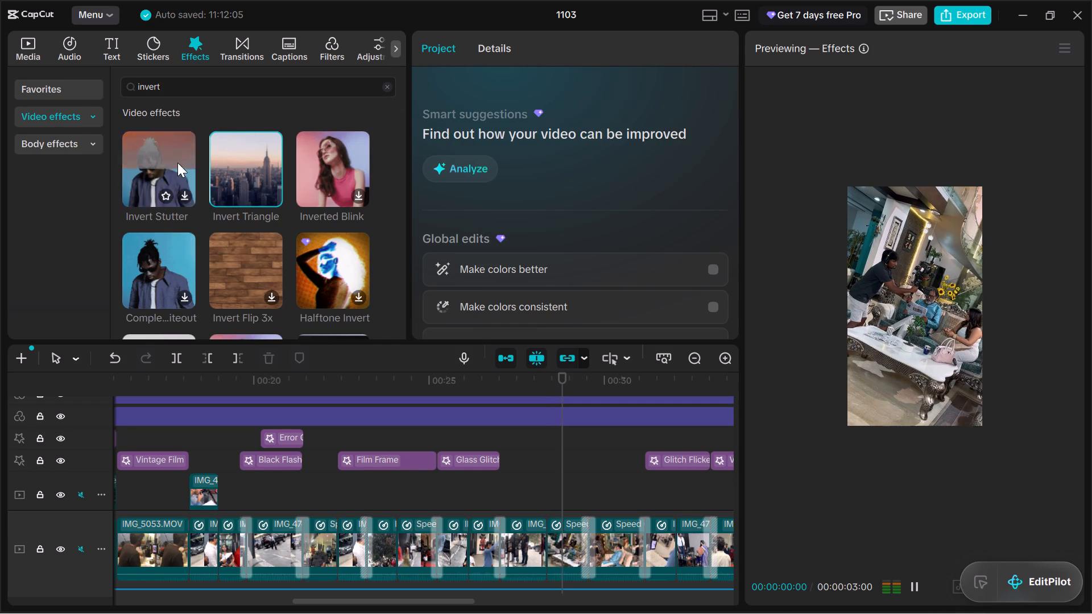
pyautogui.scroll(-1, 253, 269)
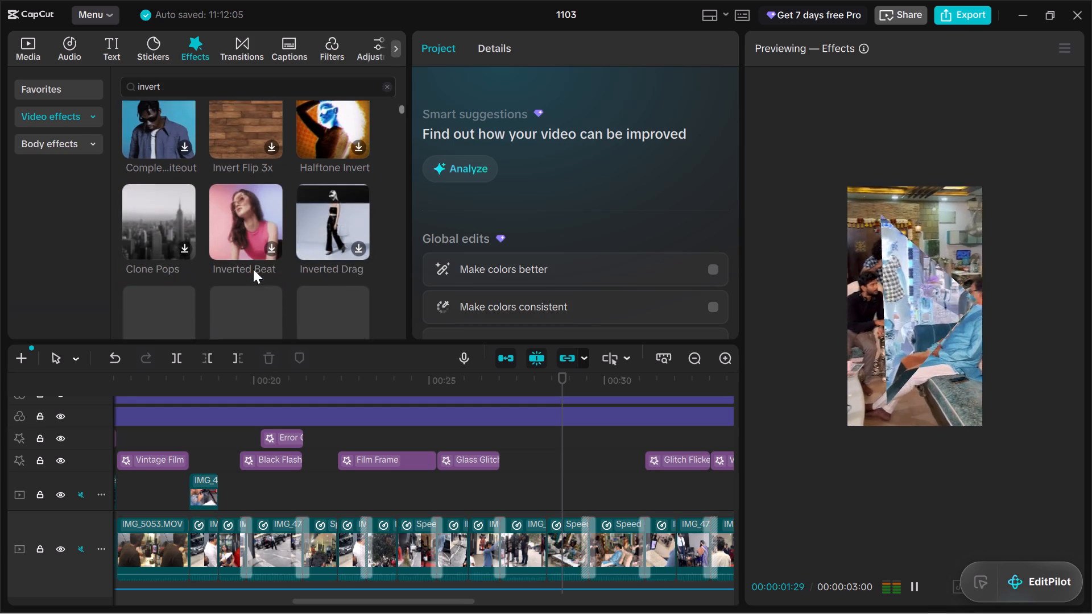
pyautogui.scroll(-1, 253, 269)
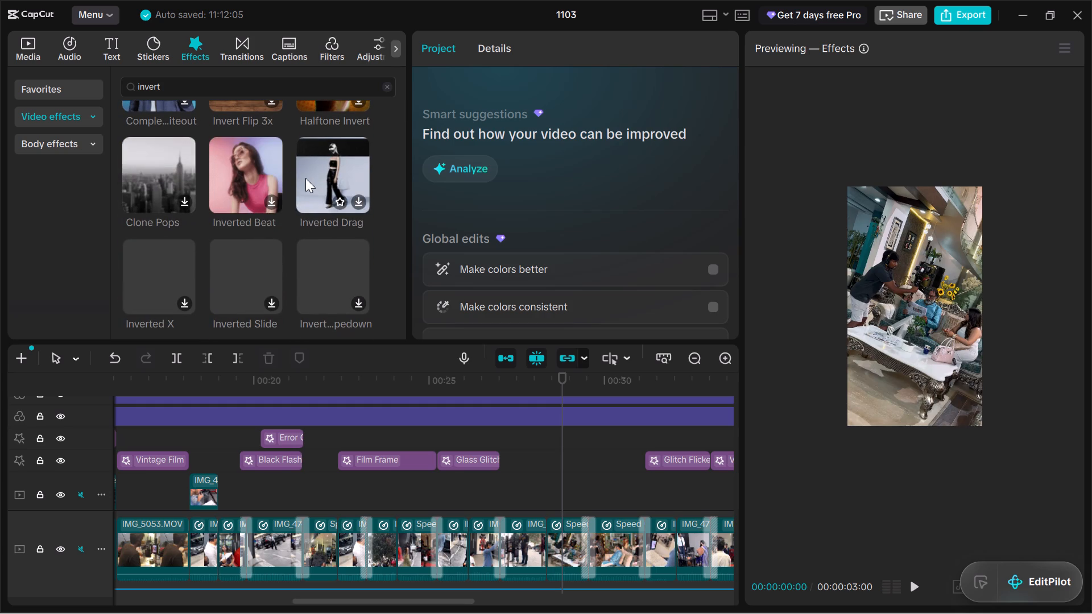
pyautogui.tripleClick(337, 181)
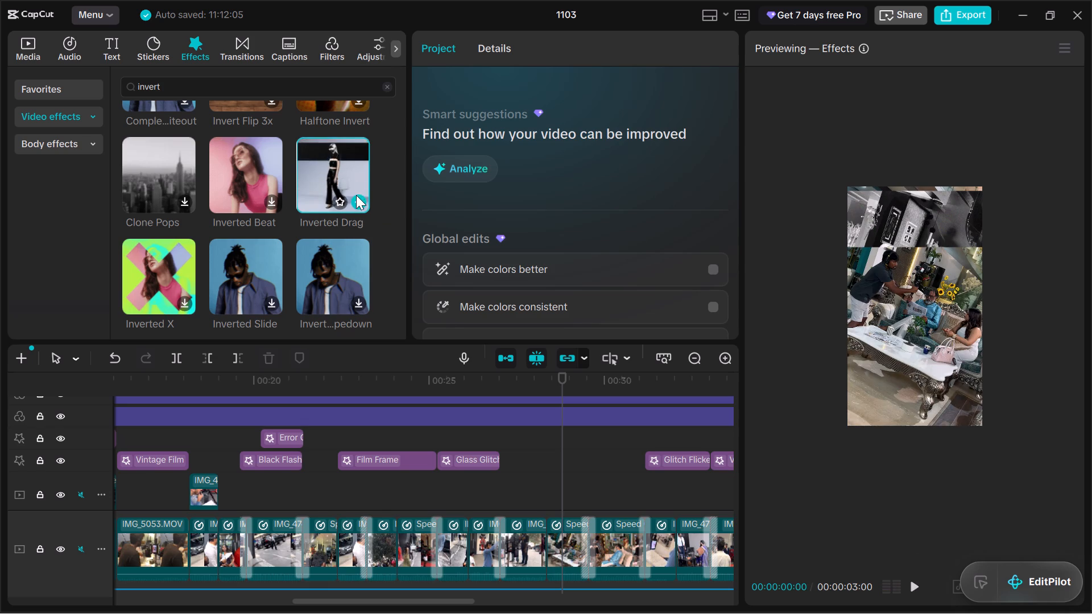
pyautogui.click(357, 199)
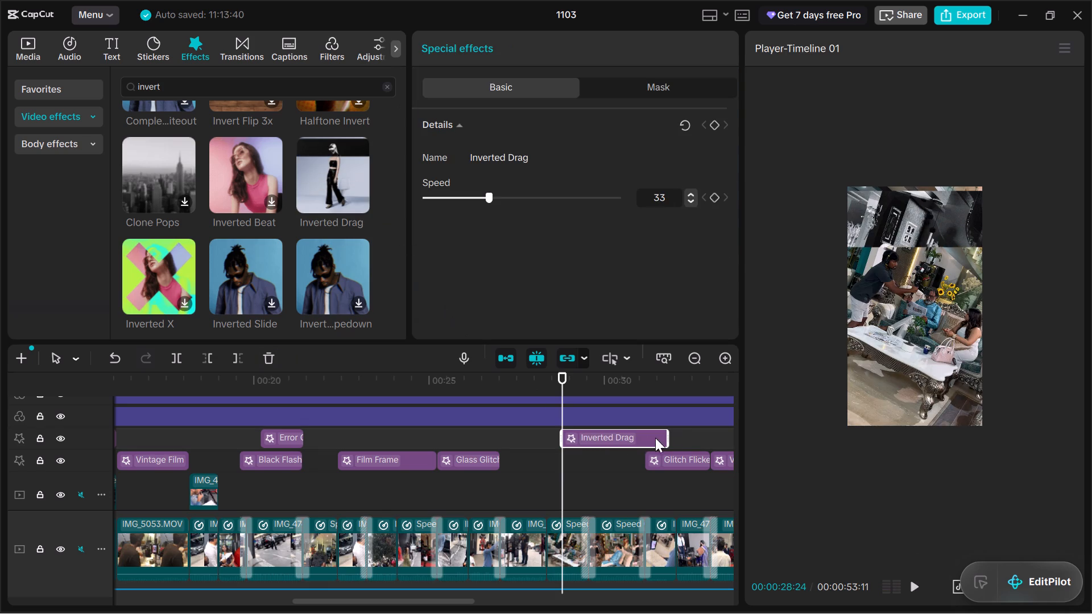
# Shorten the end of Inverted Drag and move the effect so it ends where Glitch Flicker starts.
pyautogui.moveTo(668, 434); pyautogui.dragTo(617, 442)
pyautogui.moveTo(602, 440); pyautogui.dragTo(623, 440)
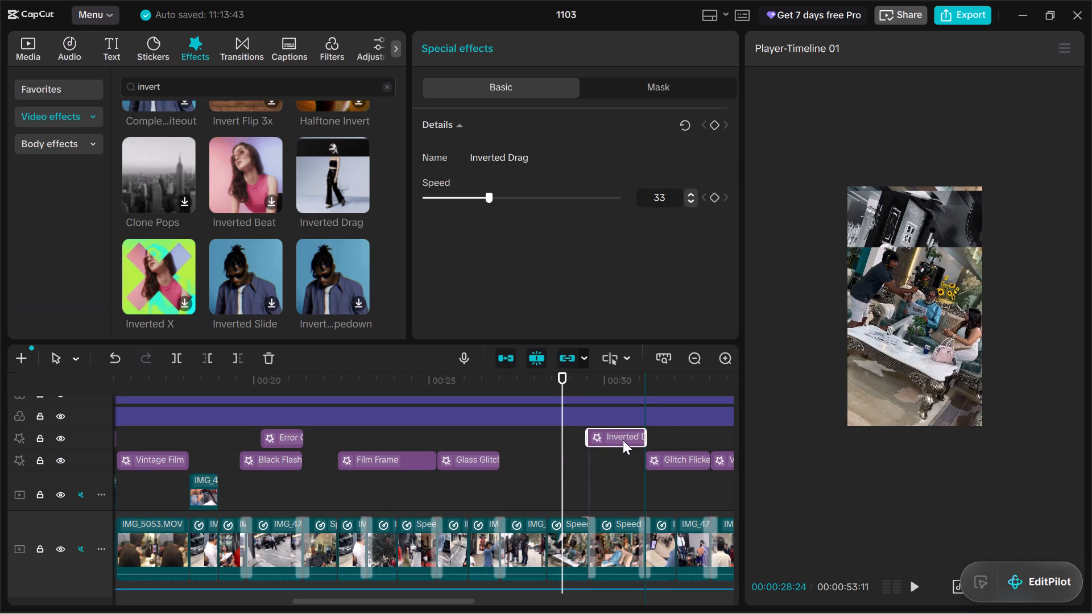
pyautogui.moveTo(623, 440); pyautogui.dragTo(624, 440)
# Play from 00:29:10 through Inverted Drag and Glitch Flicker to about 00:33 to review the effects.
pyautogui.doubleClick(582, 482)
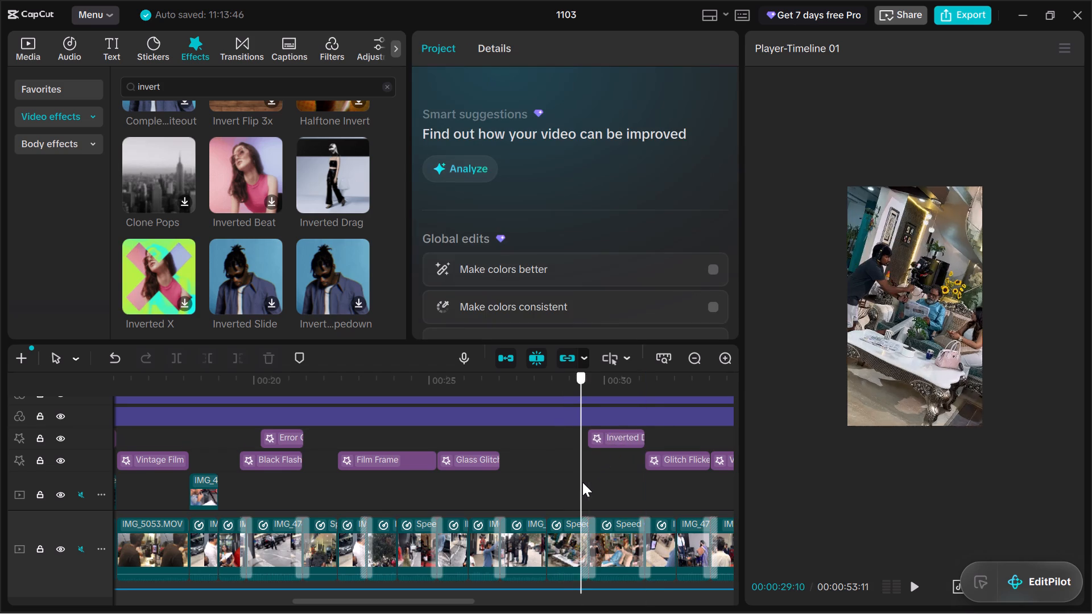
pyautogui.press('space')
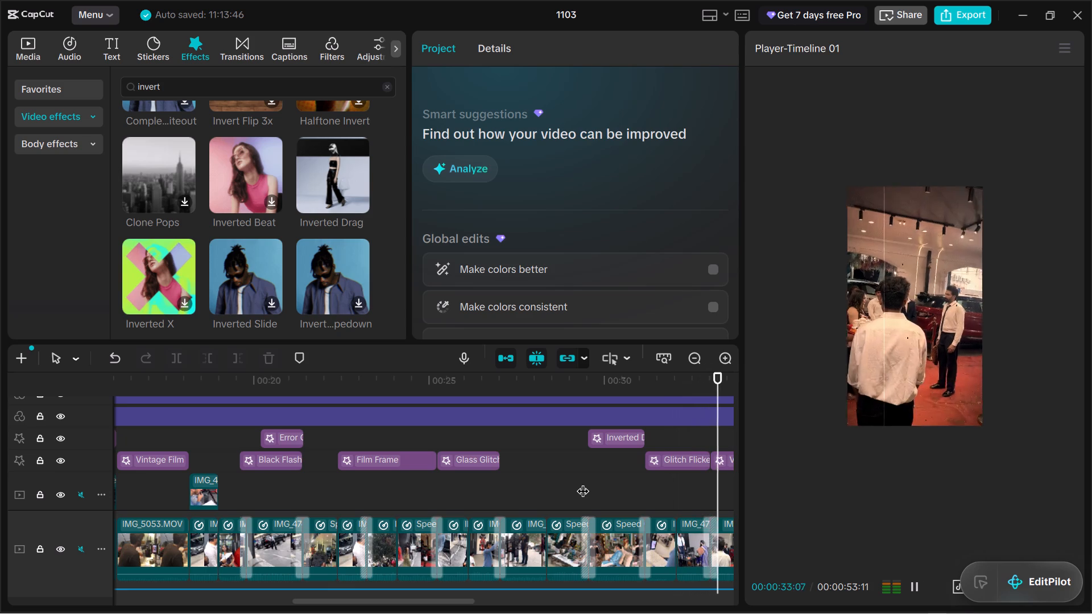
pyautogui.press('space')
# Go back to the end of Glass Glitch at 00:27:01 and check the playback there.
pyautogui.doubleClick(500, 439)
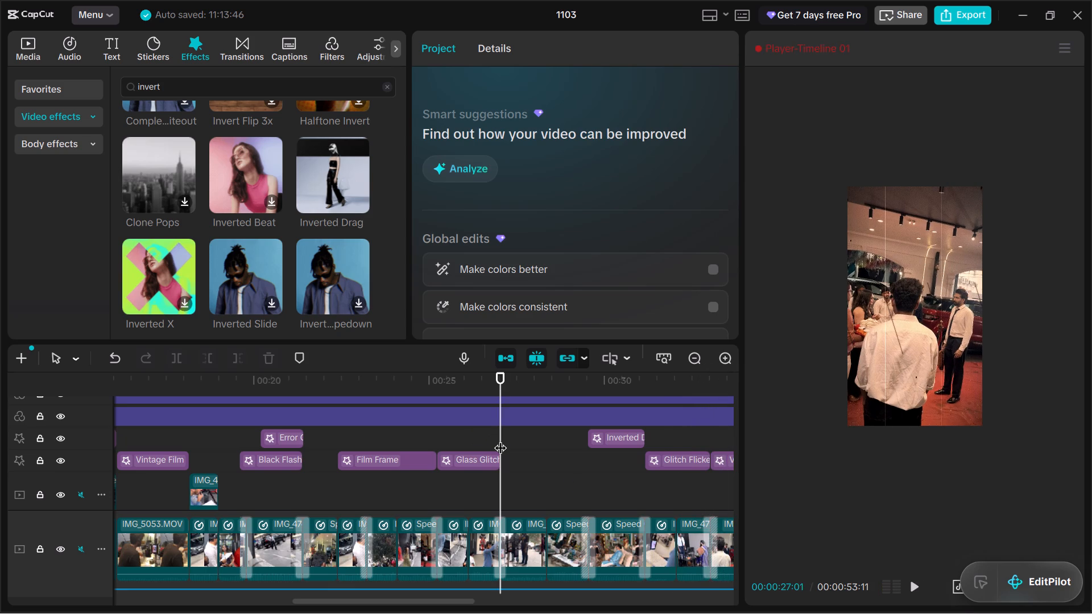
pyautogui.press('space')
pyautogui.press('space')
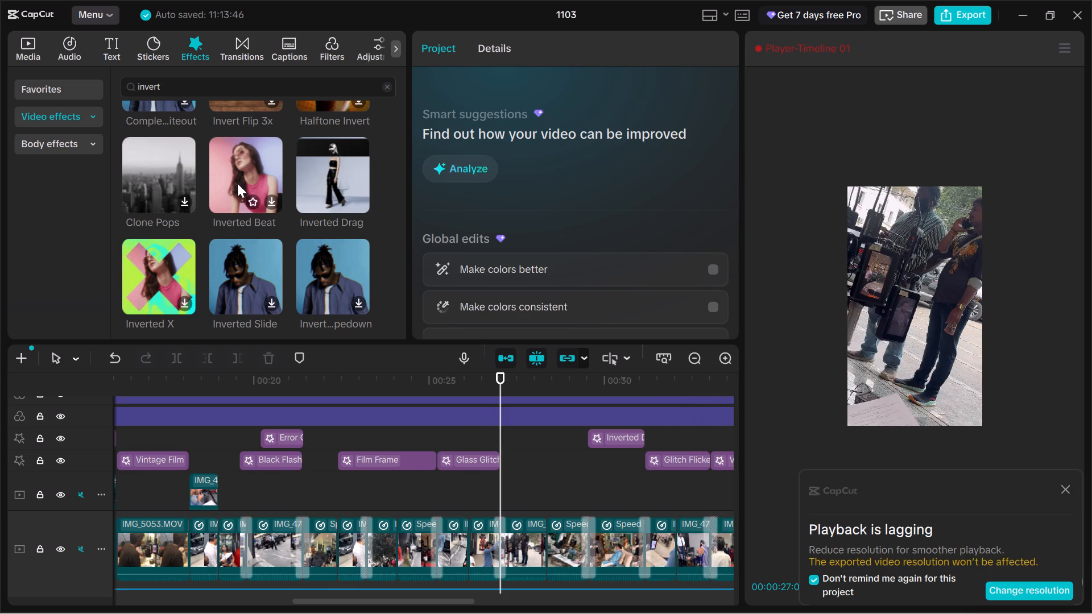
# Clear the "invert" search from the video effects.
pyautogui.click(388, 90)
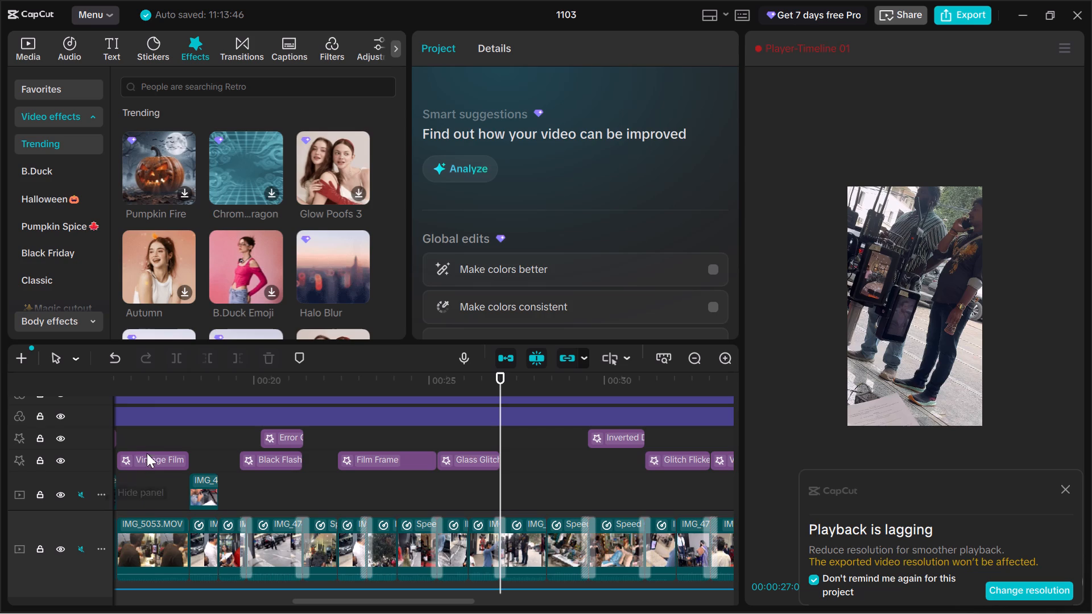
# Play from about 00:17 past the end of Vintage Film at about 00:18 to check where the effect stops.
pyautogui.doubleClick(151, 444)
pyautogui.press('space')
pyautogui.press('space')
pyautogui.press('space')
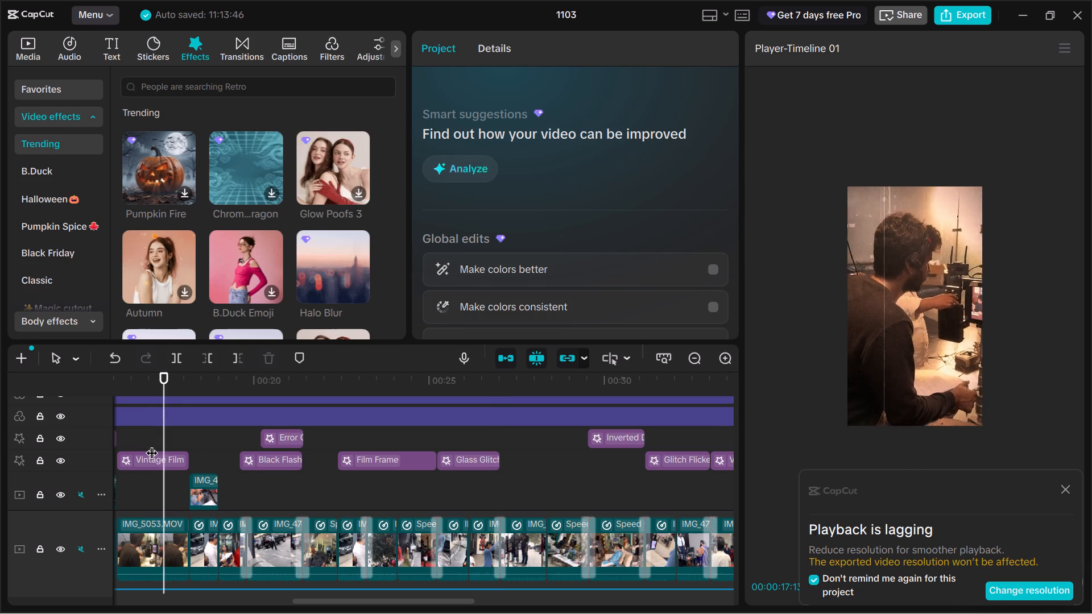
pyautogui.press('space')
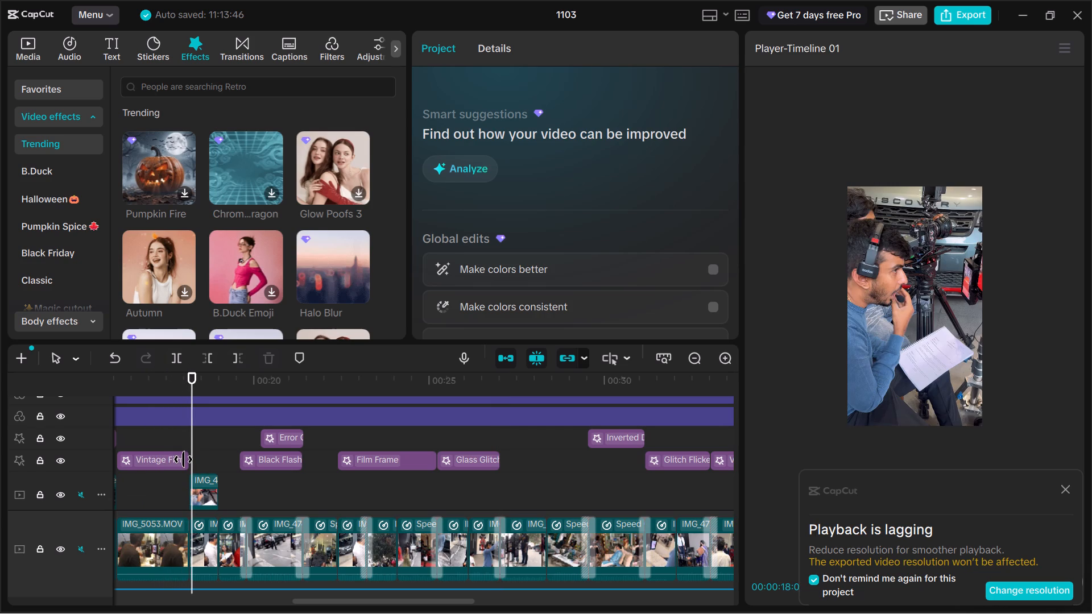
# Extend the end of Vintage Film to the start of Black Flash to close the gap between them.
pyautogui.click(183, 459)
pyautogui.moveTo(183, 459); pyautogui.dragTo(191, 459)
pyautogui.moveTo(191, 459); pyautogui.dragTo(220, 466)
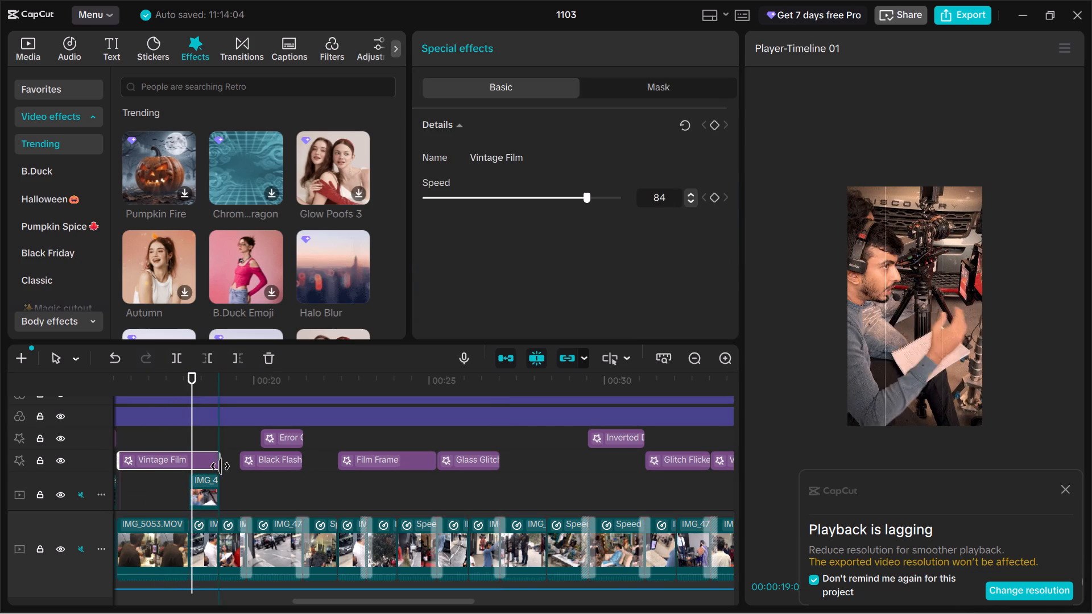
pyautogui.moveTo(220, 466); pyautogui.dragTo(233, 468)
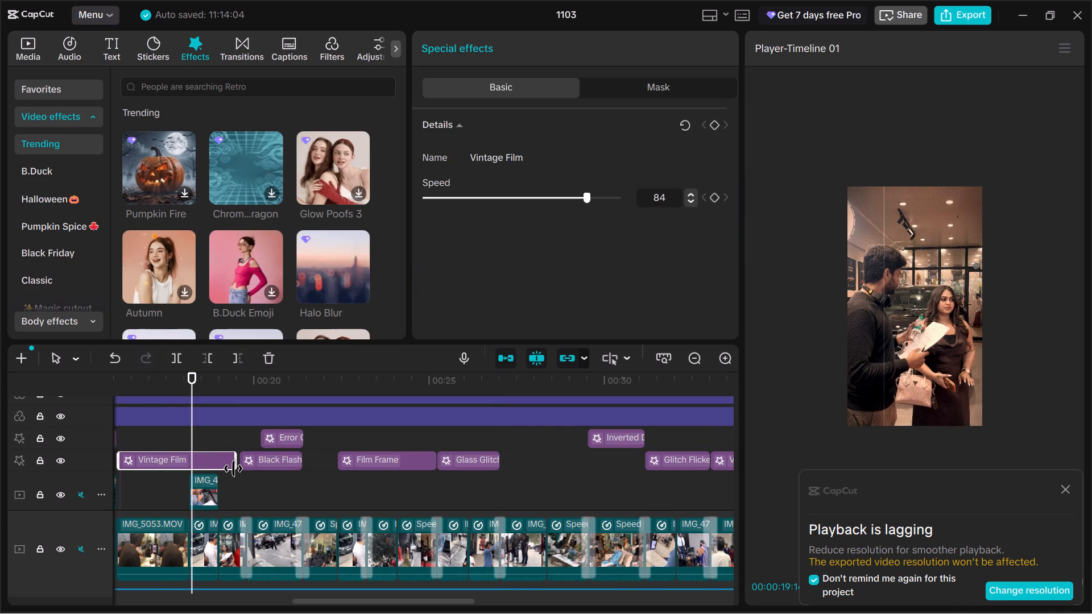
pyautogui.moveTo(233, 468); pyautogui.dragTo(247, 474)
# Play from about 00:18 through Vintage Film and Black Flash into Film Frame at about 00:24 to review the effects.
pyautogui.press('space')
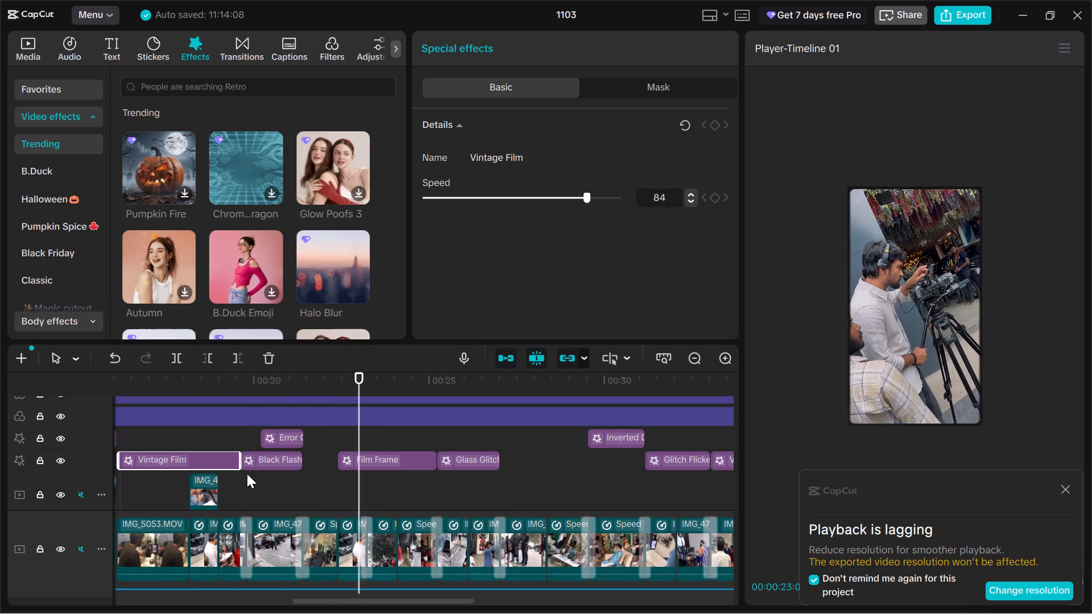
pyautogui.press('space')
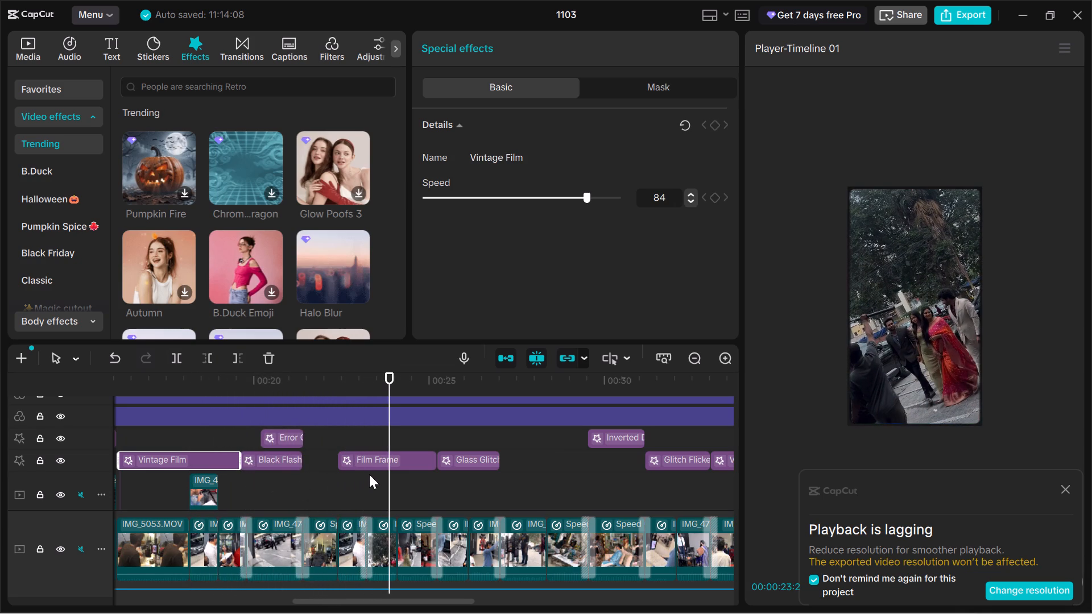
# Extend the start of Film Frame back to the end of Black Flash to close the gap between them.
pyautogui.click(369, 470)
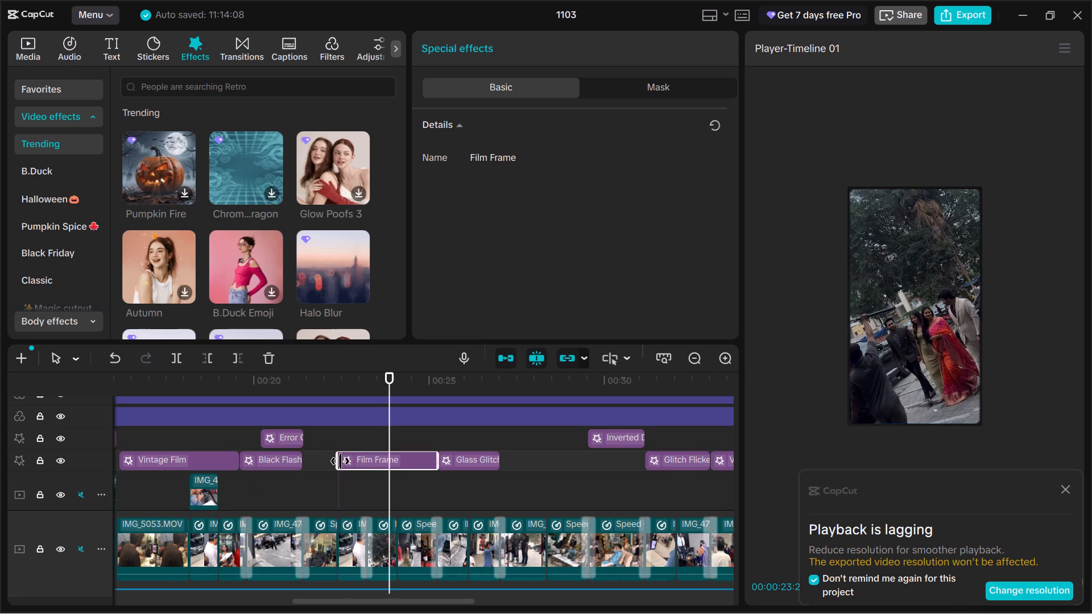
pyautogui.moveTo(337, 460); pyautogui.dragTo(299, 458)
# Play from 00:21:12, where Film Frame starts, to review the extended effect.
pyautogui.doubleClick(300, 474)
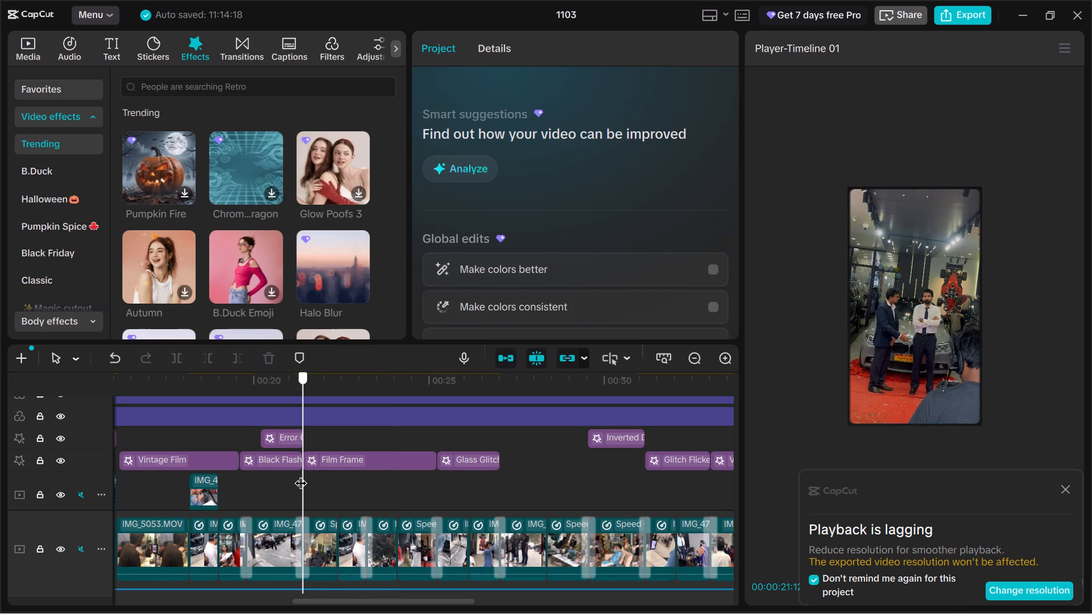
pyautogui.press('space')
pyautogui.press('space')
pyautogui.press('space')
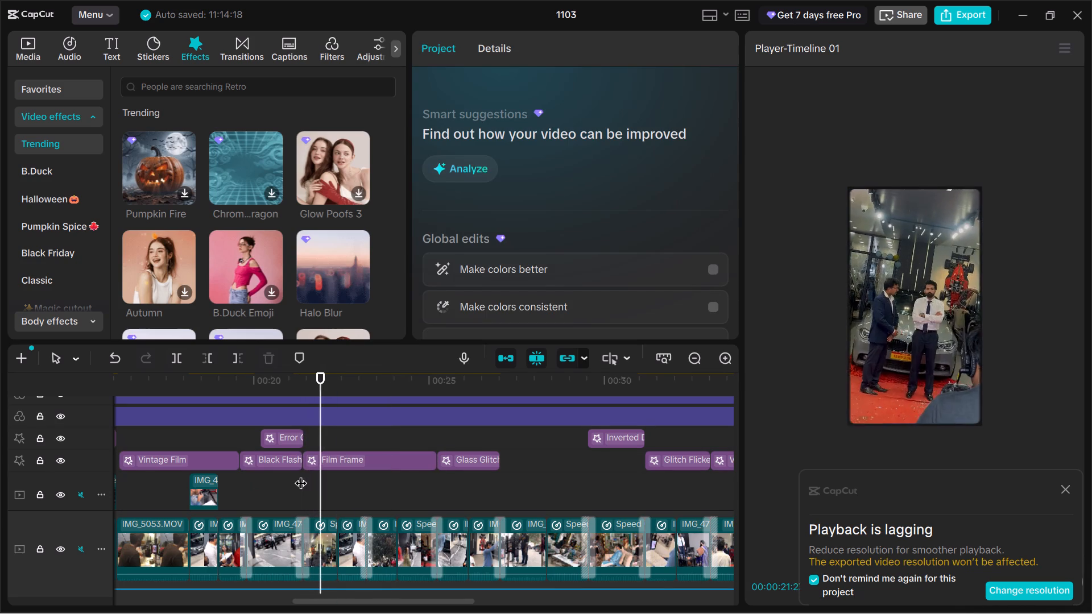
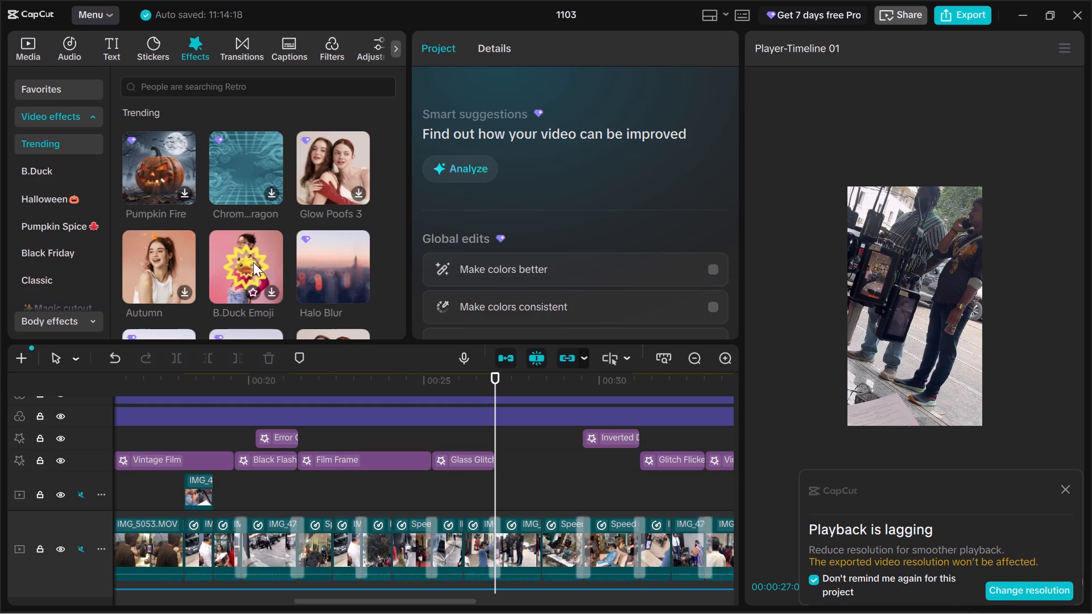
# Search the effects library for "retro" using the recent search.
pyautogui.click(308, 81)
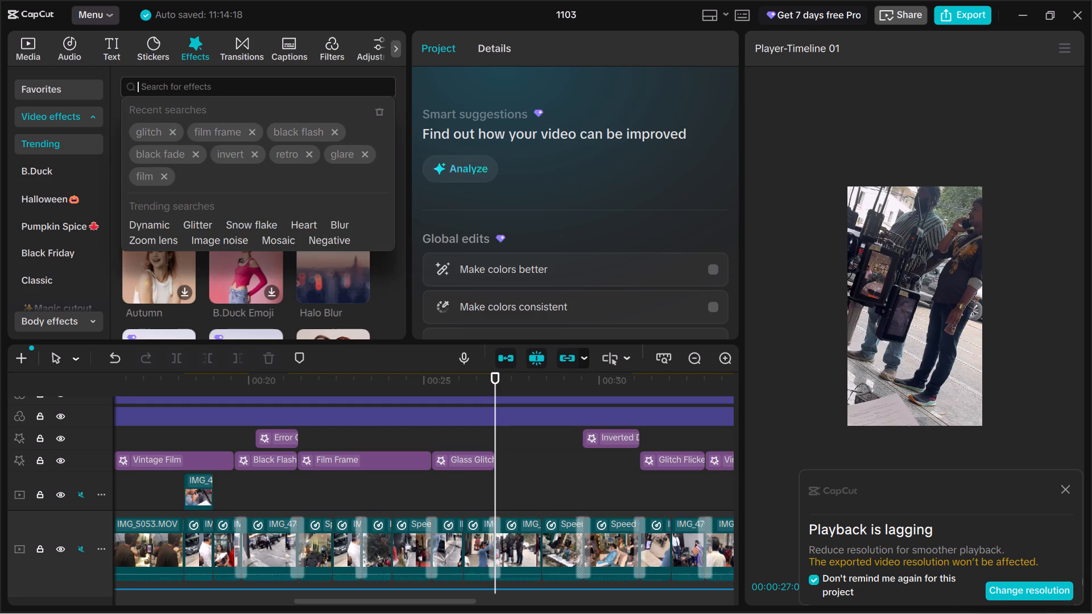
pyautogui.click(280, 148)
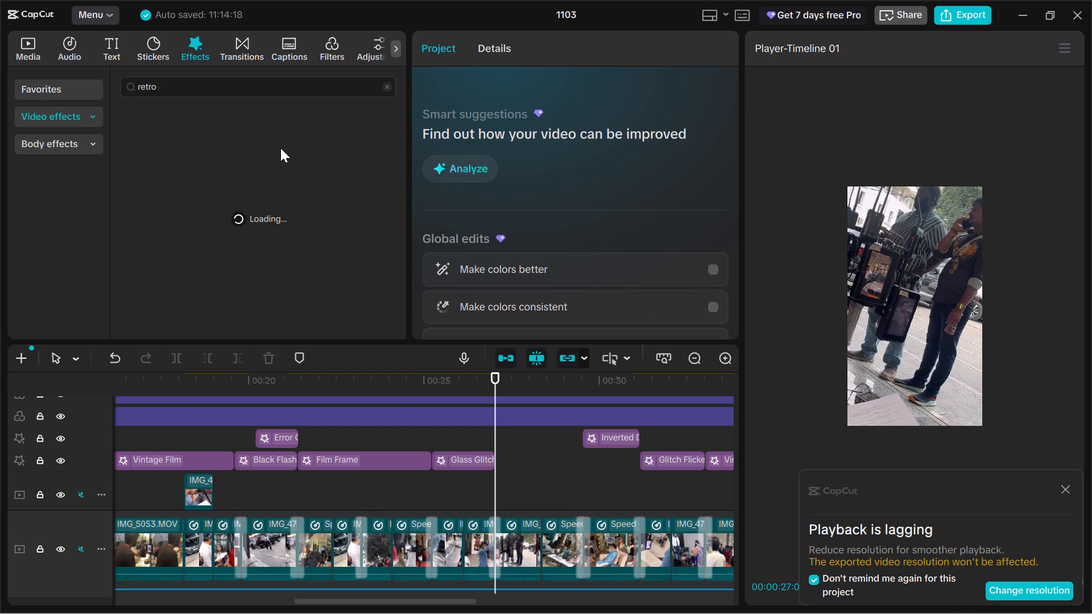
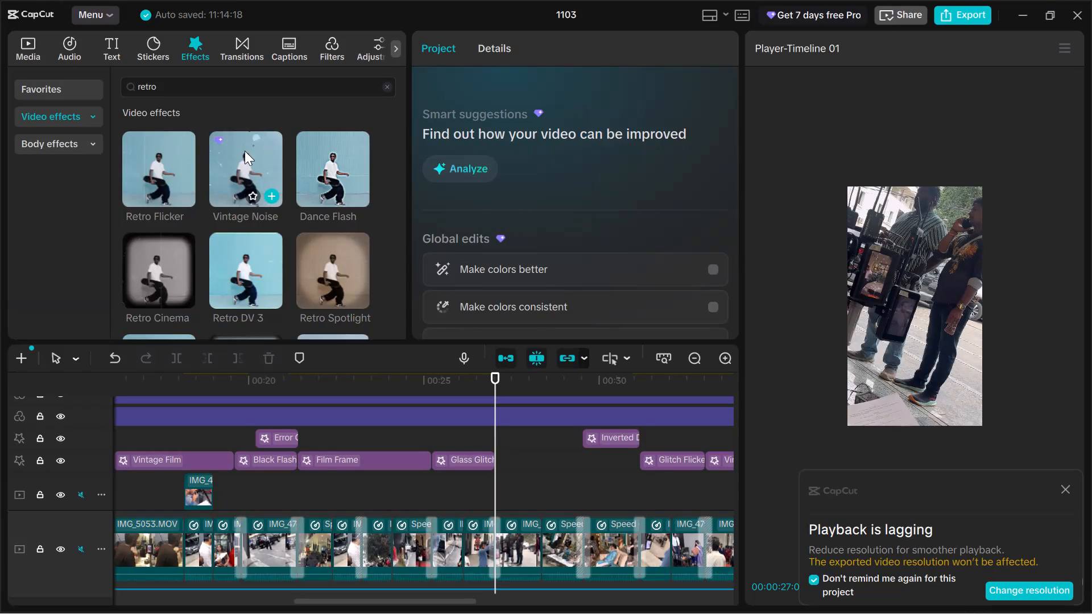
# Preview the Vintage Noise and Retro DV 3 effects from the retro results on the footage.
pyautogui.doubleClick(245, 151)
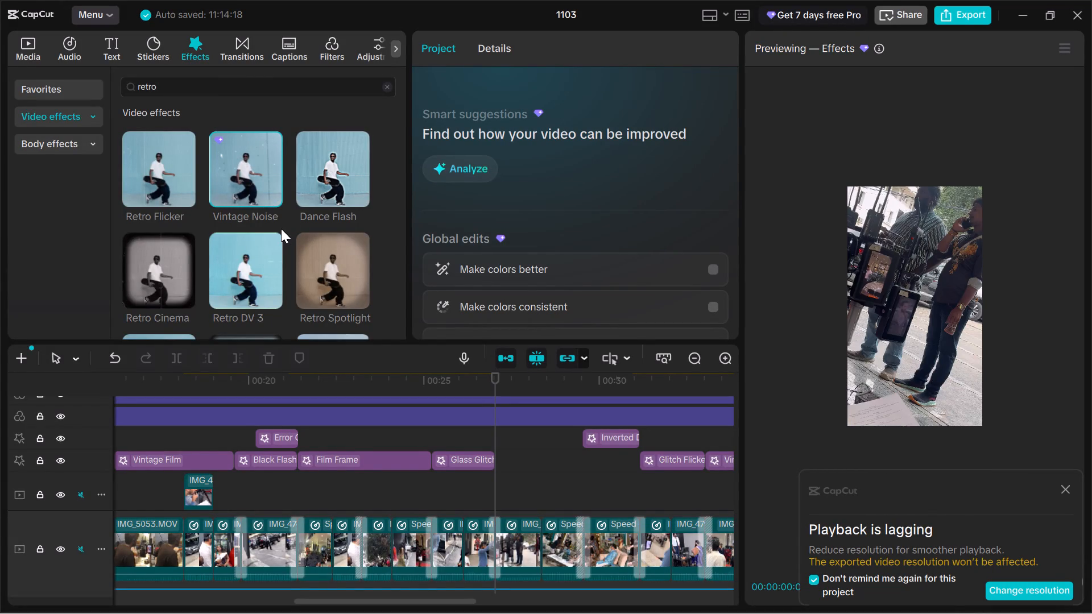
pyautogui.click(261, 244)
pyautogui.doubleClick(261, 244)
pyautogui.tripleClick(261, 244)
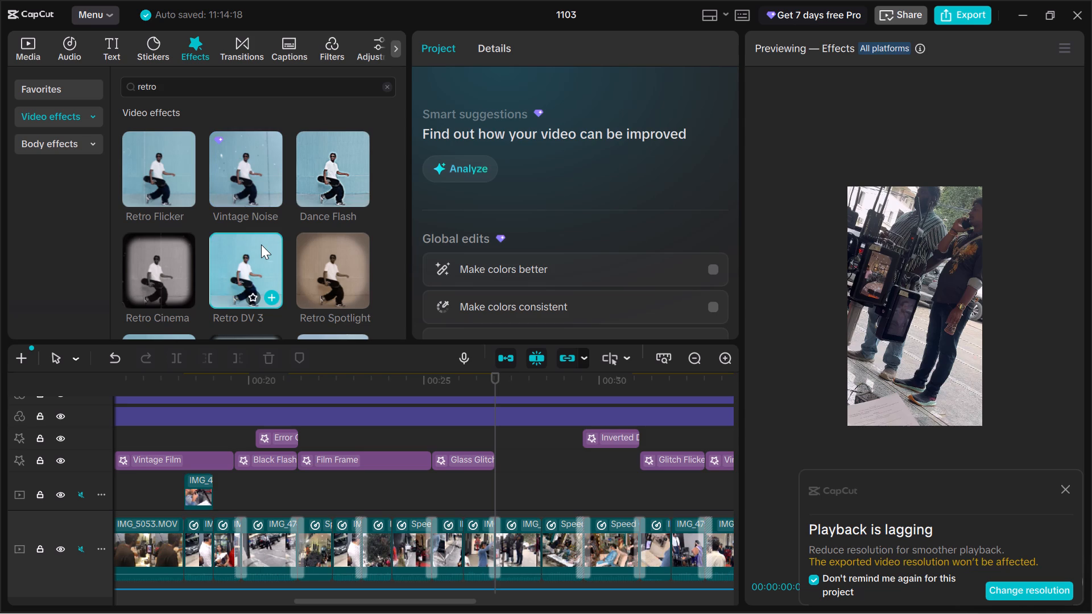
pyautogui.press('space')
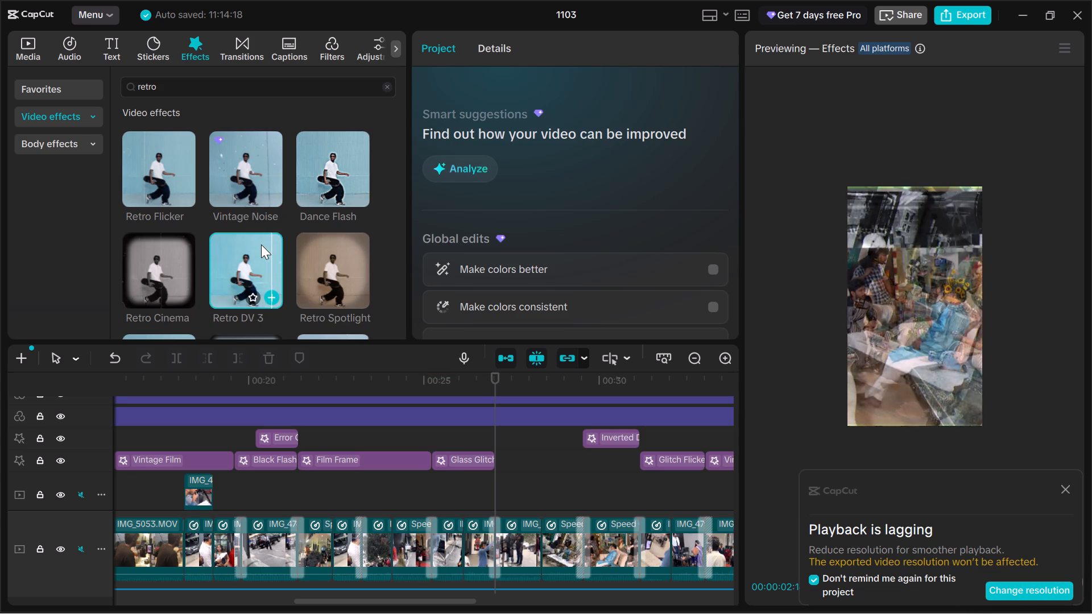
pyautogui.press('space')
pyautogui.press('space')
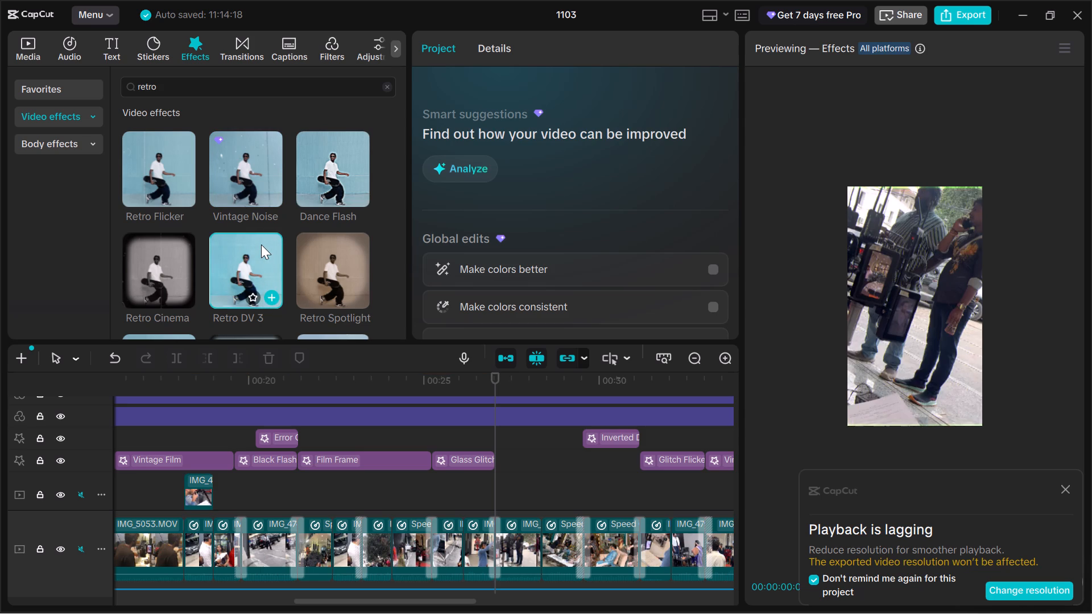
pyautogui.press('space')
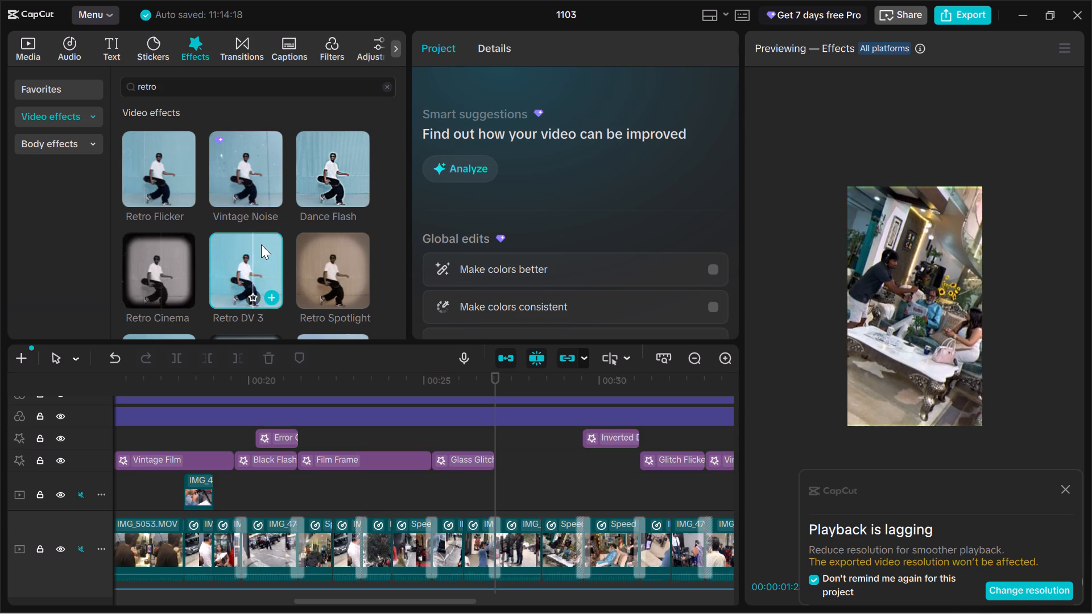
pyautogui.press('space')
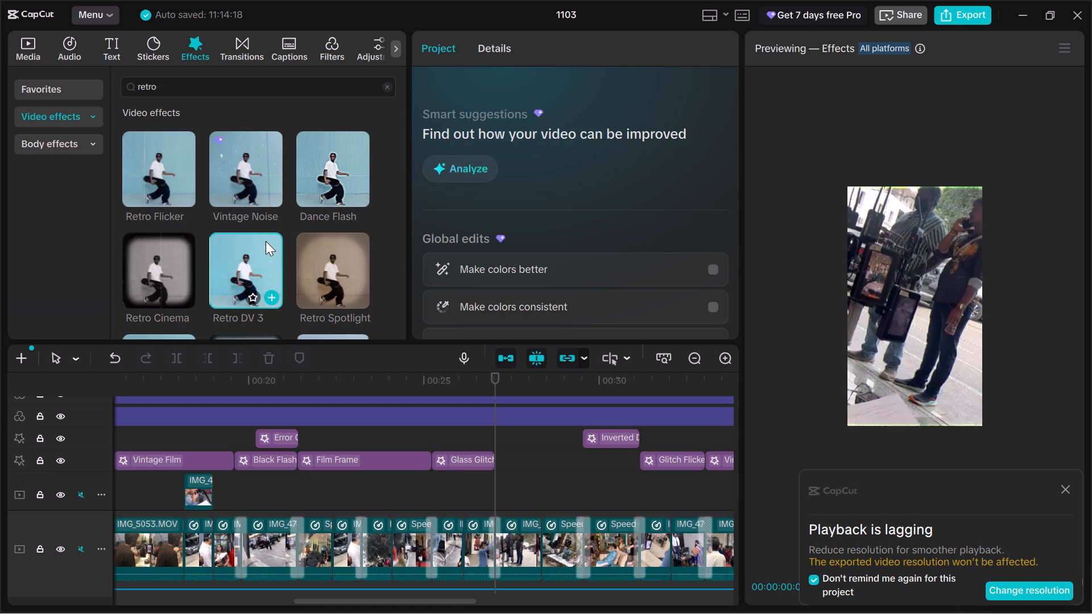
# Browse further through the retro results and preview the Vintage Film effect on the footage.
pyautogui.scroll(-1, 295, 234)
pyautogui.scroll(-1, 268, 276)
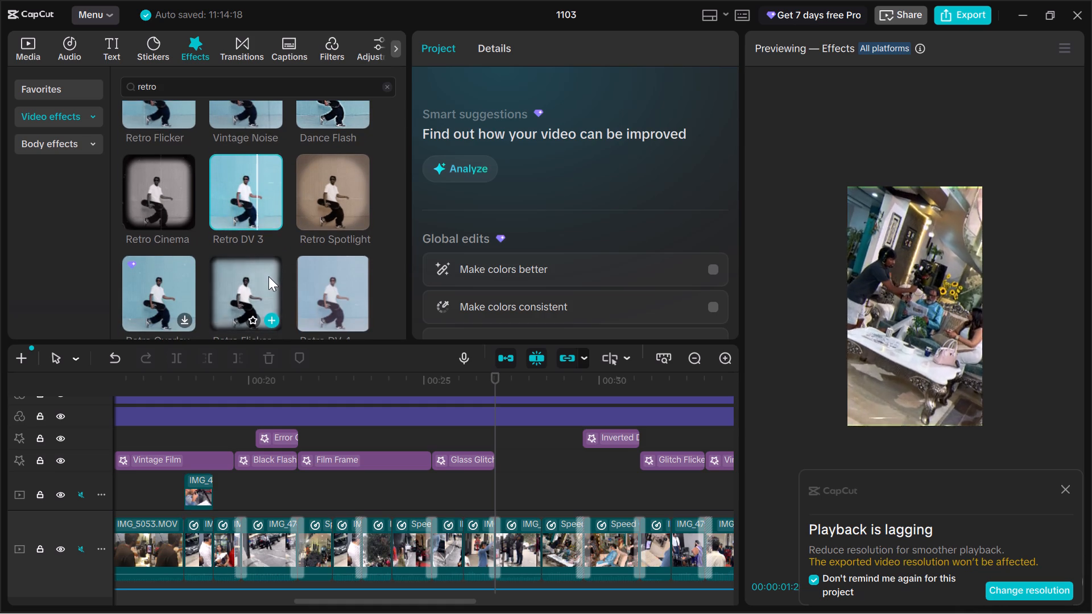
pyautogui.hscroll(-1, 268, 276)
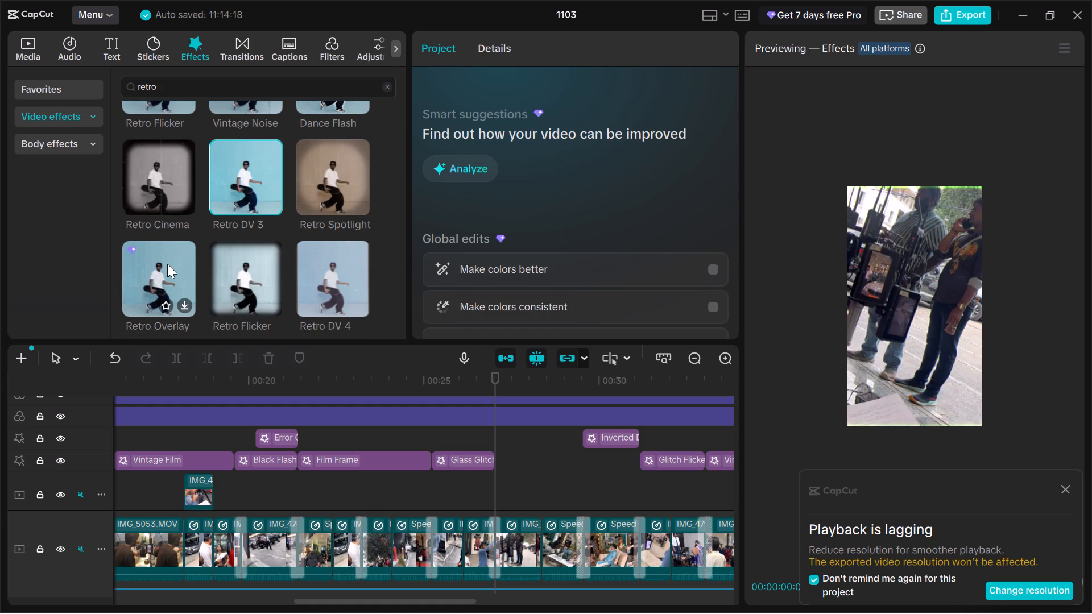
pyautogui.scroll(-3, 167, 264)
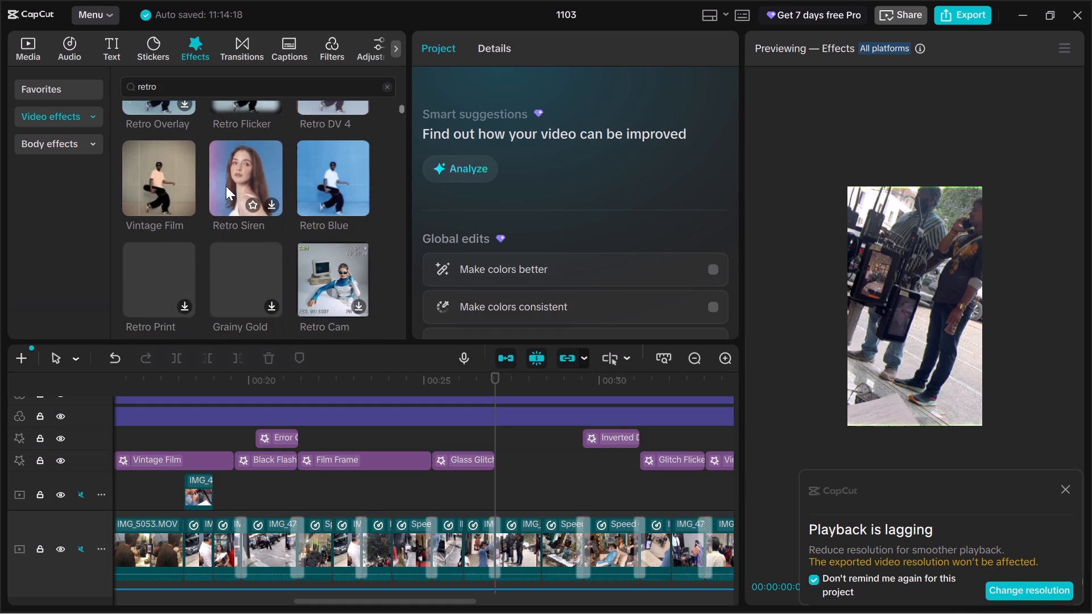
pyautogui.doubleClick(185, 167)
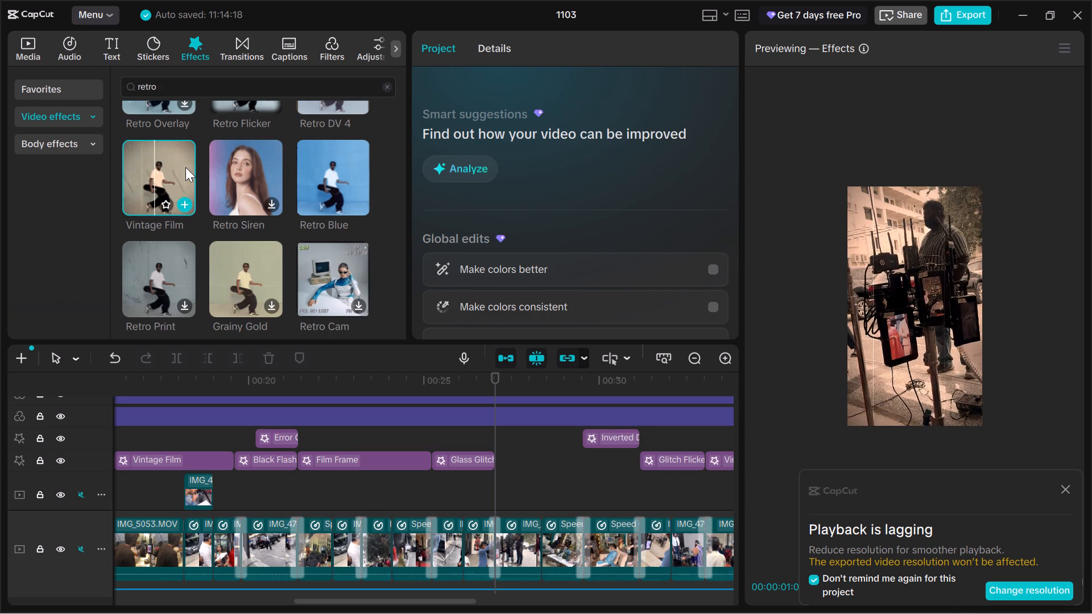
pyautogui.press('space')
pyautogui.press('space')
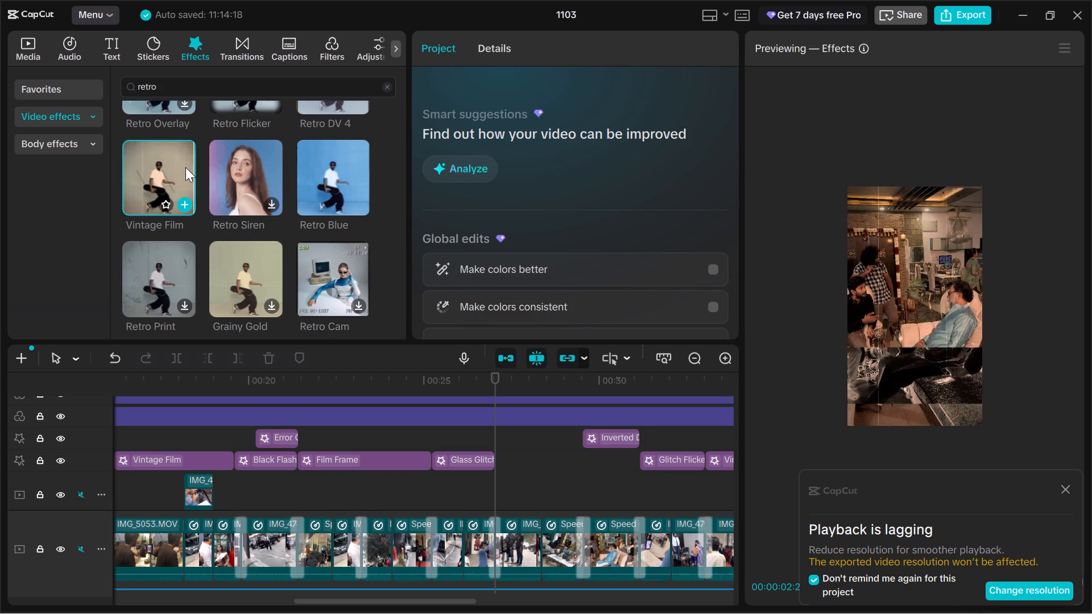
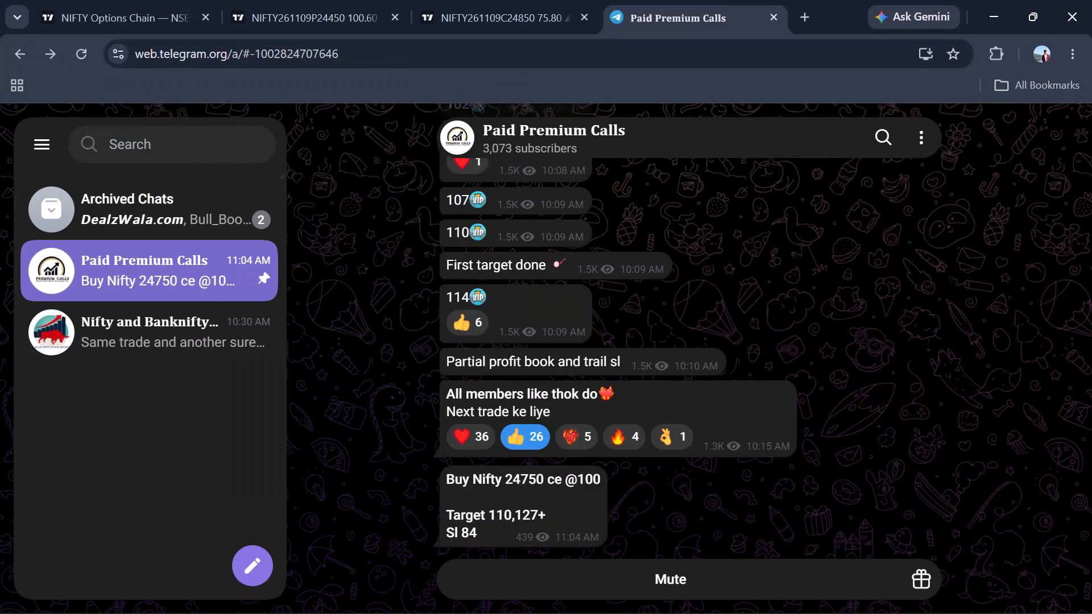
# Check the NIFTY 24850 call and 24450 put one-minute charts after the latest Paid Premium Calls post.
pyautogui.scroll(-1, 489, 354)
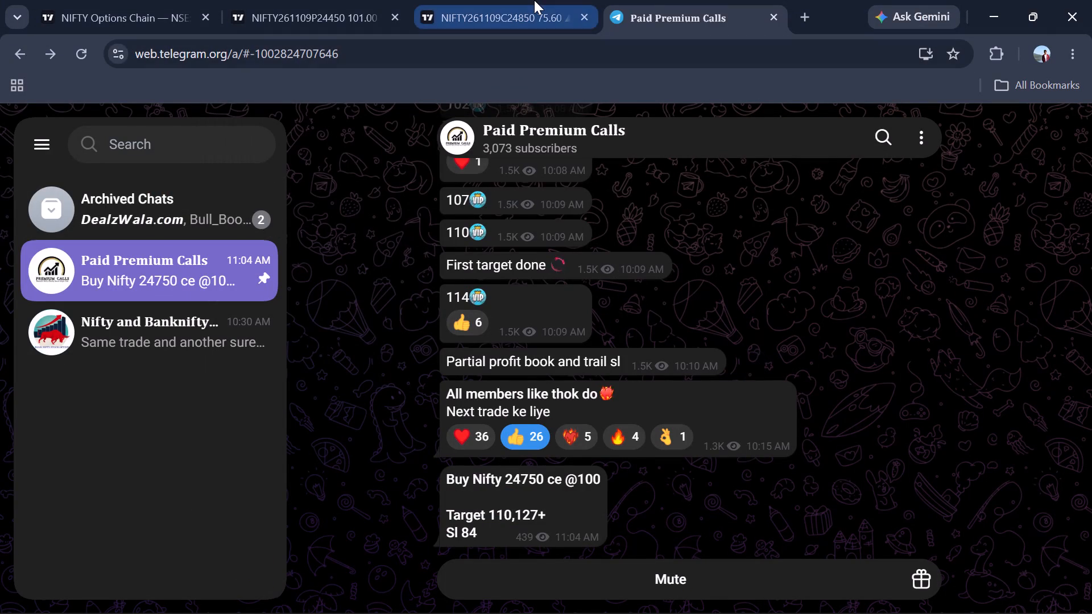
pyautogui.click(534, 0)
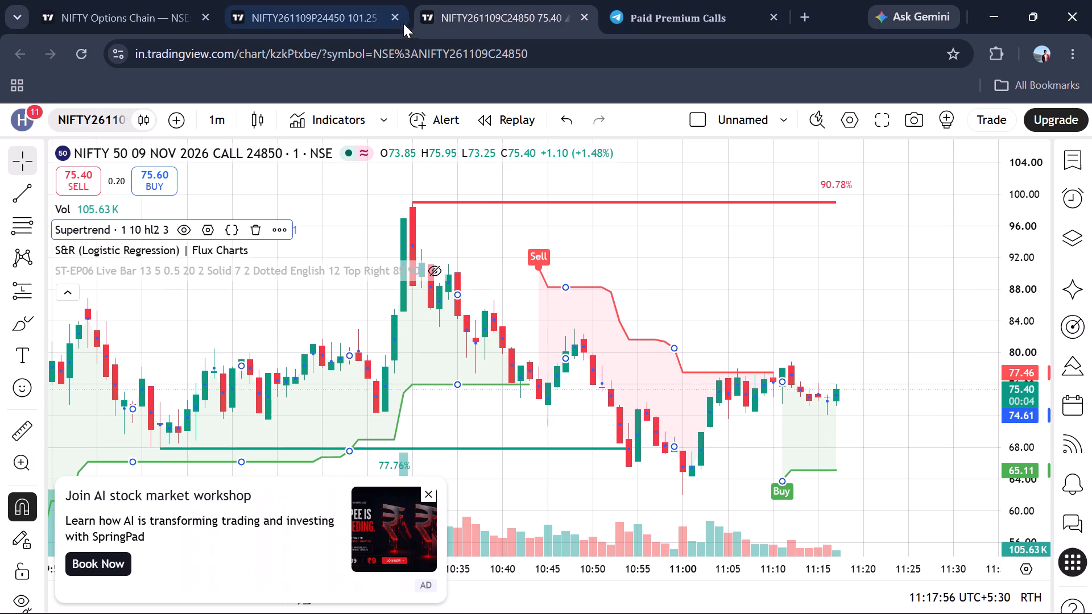
pyautogui.click(305, 7)
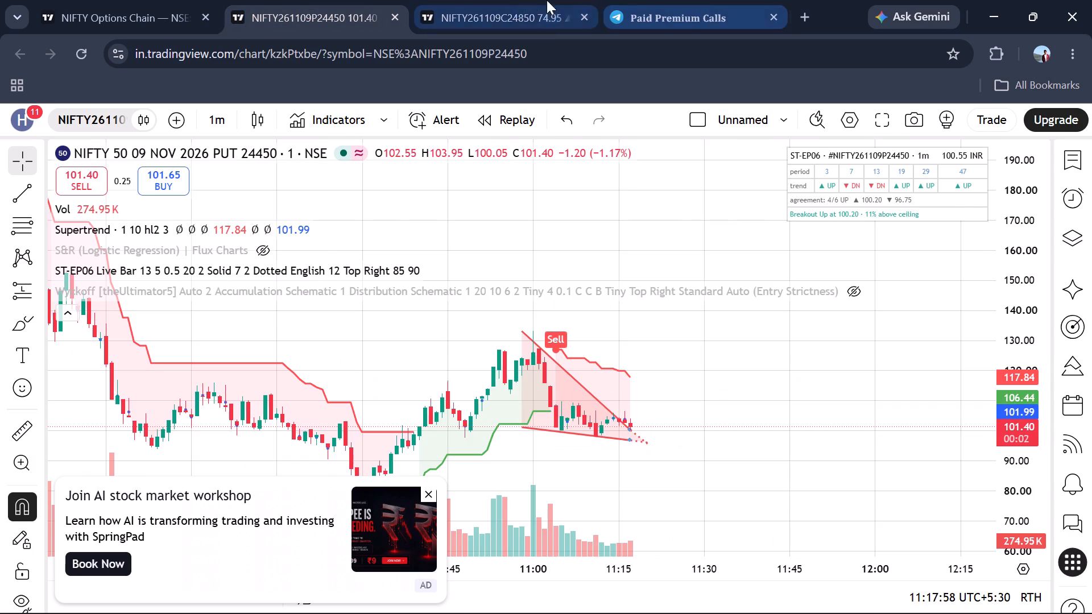
pyautogui.click(510, 0)
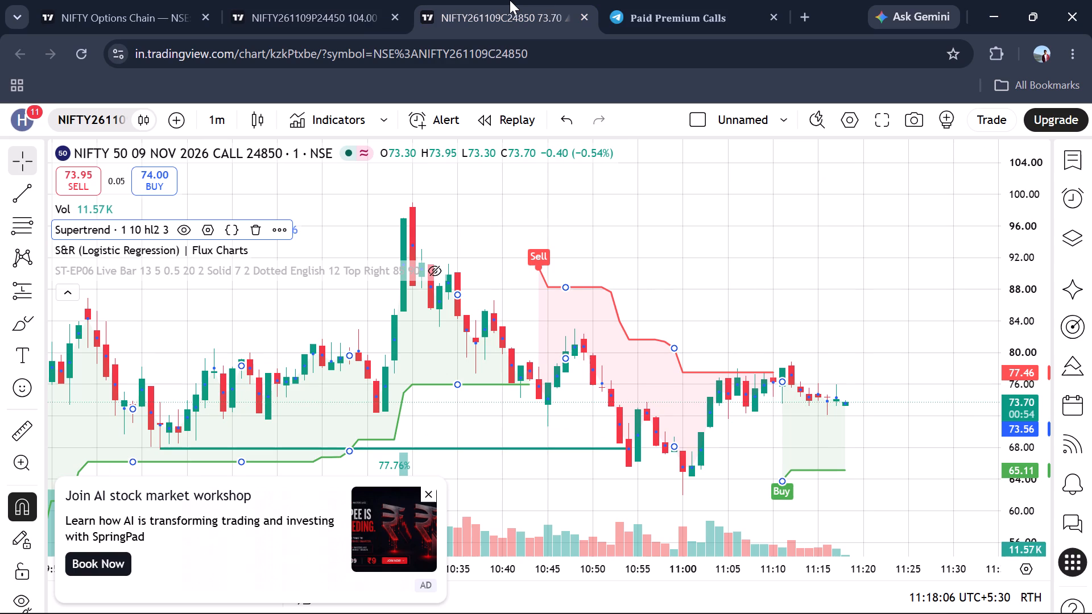
# Read the latest posts in the Nifty and Banknifty Call and Paid Premium Calls channels, then return to the 24850 call chart.
pyautogui.click(689, 0)
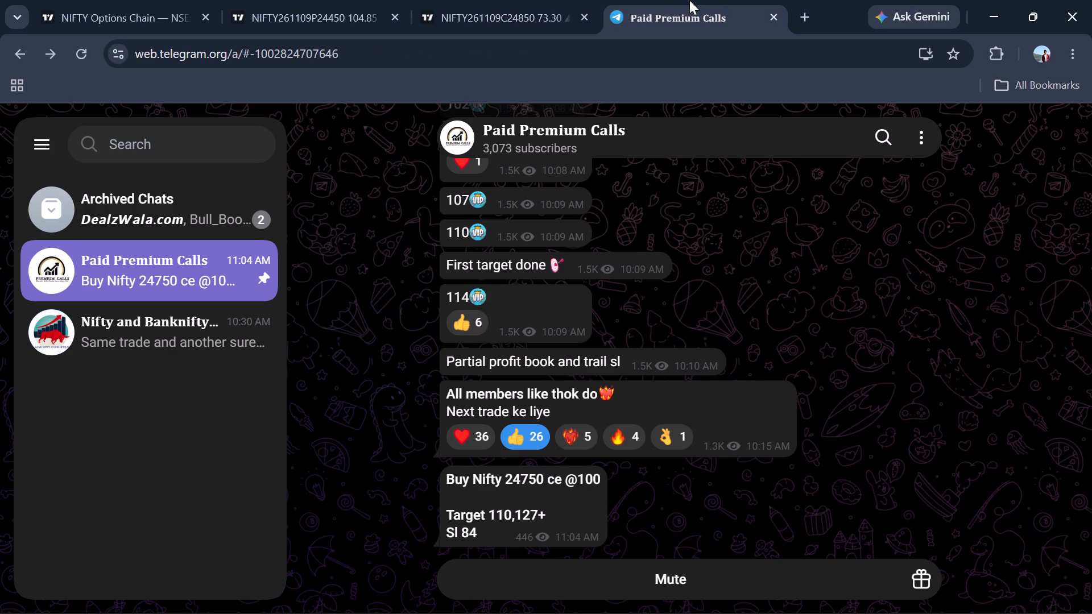
pyautogui.click(179, 300)
pyautogui.click(161, 327)
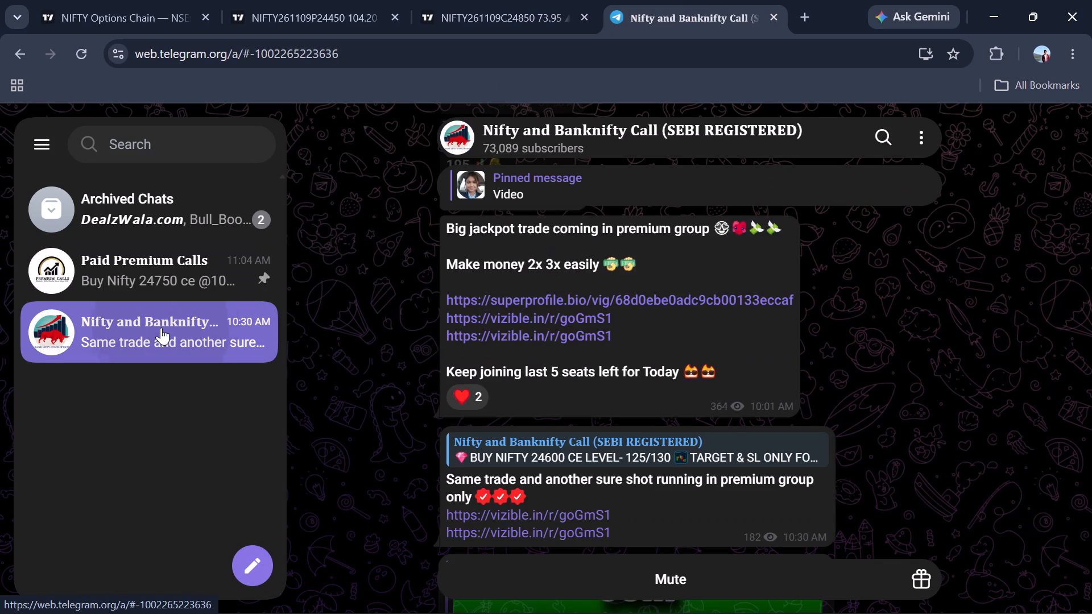
pyautogui.scroll(-4, 445, 460)
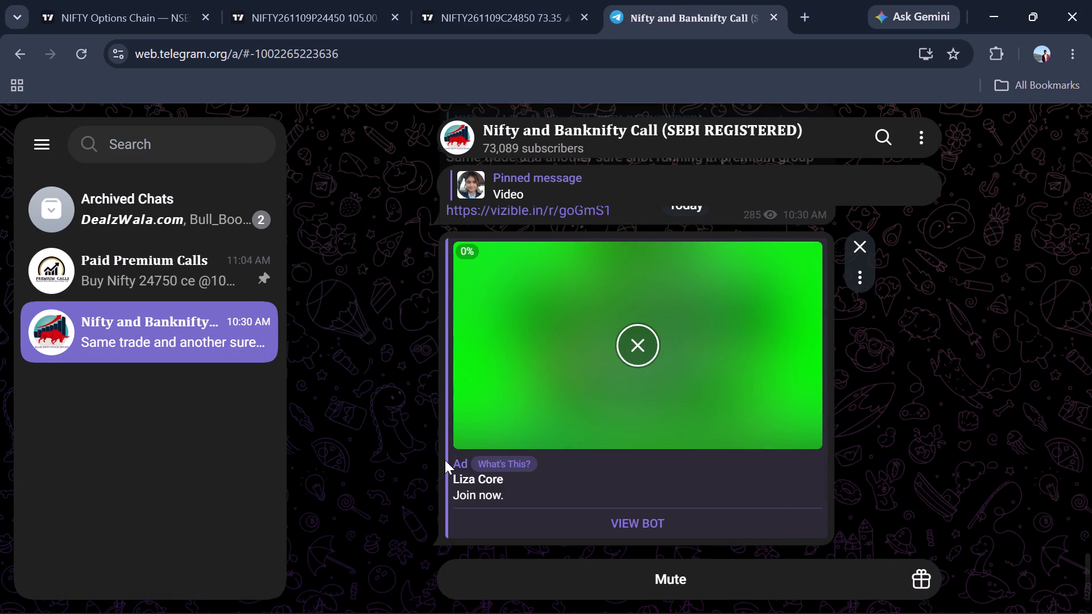
pyautogui.scroll(1, 445, 460)
pyautogui.click(113, 249)
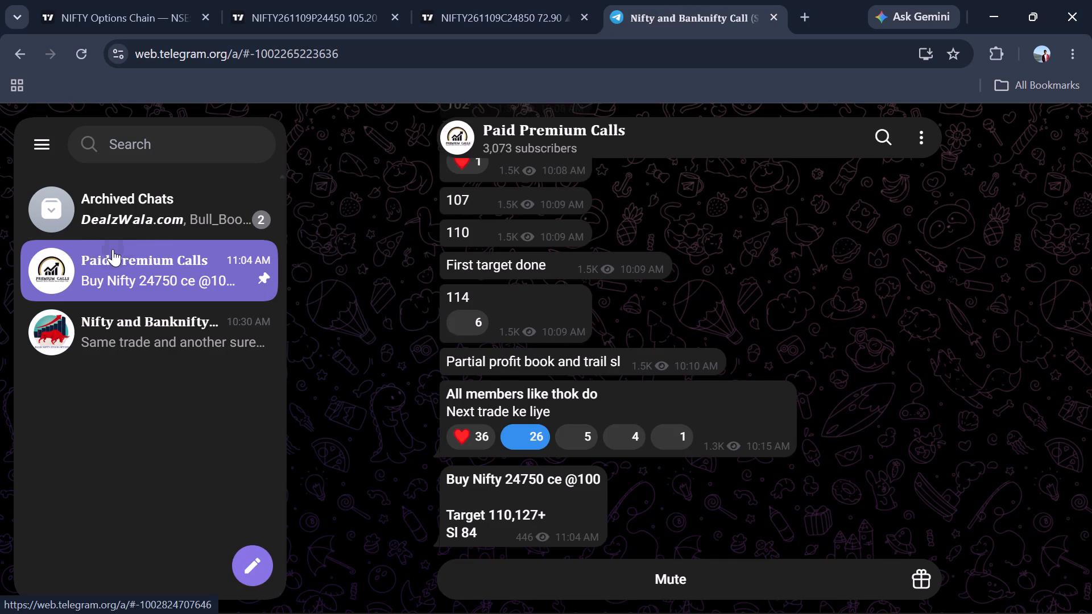
pyautogui.click(491, 0)
# Switch to CapCut and preview the Retro Blue effect from the retro results on the footage.
pyautogui.hotkey('alt', 'Tab')
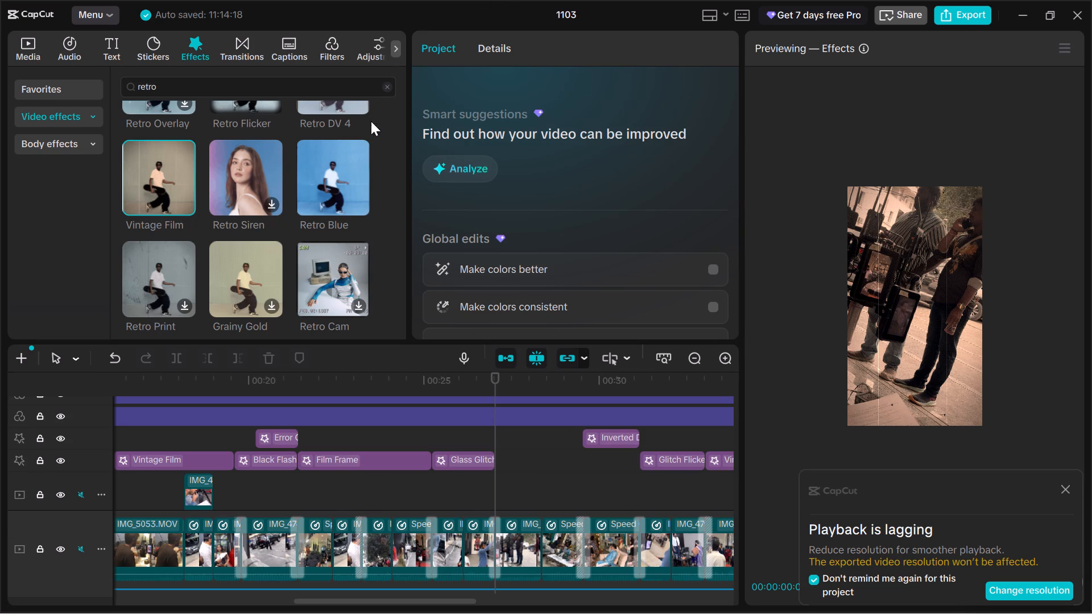
pyautogui.doubleClick(343, 151)
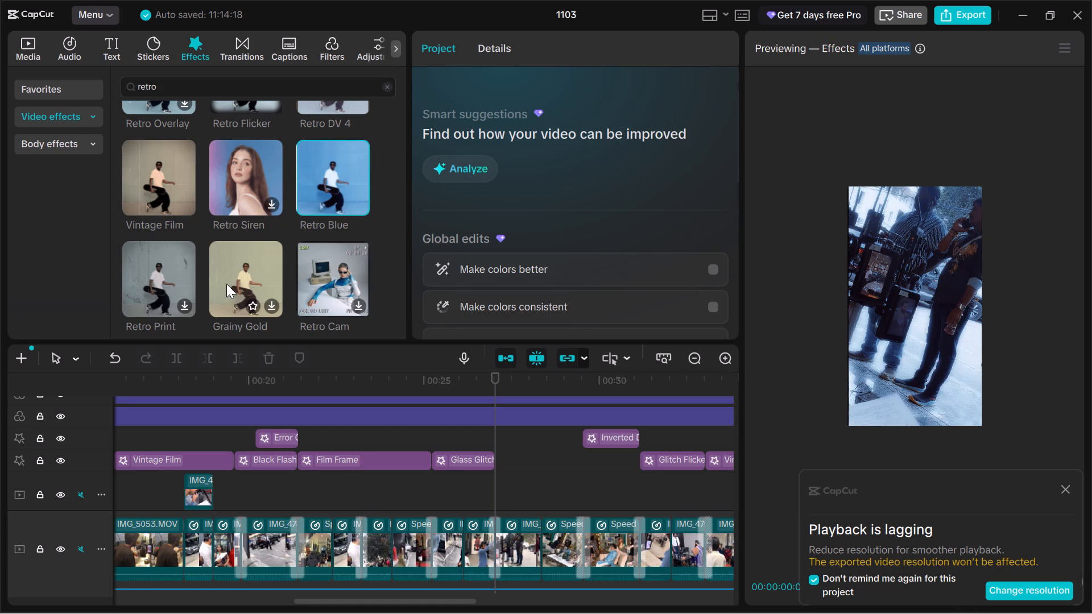
# Preview the Retro Print effect and the second Vintage Film effect, beside Retro Projector, from the retro results on the footage.
pyautogui.doubleClick(168, 281)
pyautogui.scroll(-1, 279, 262)
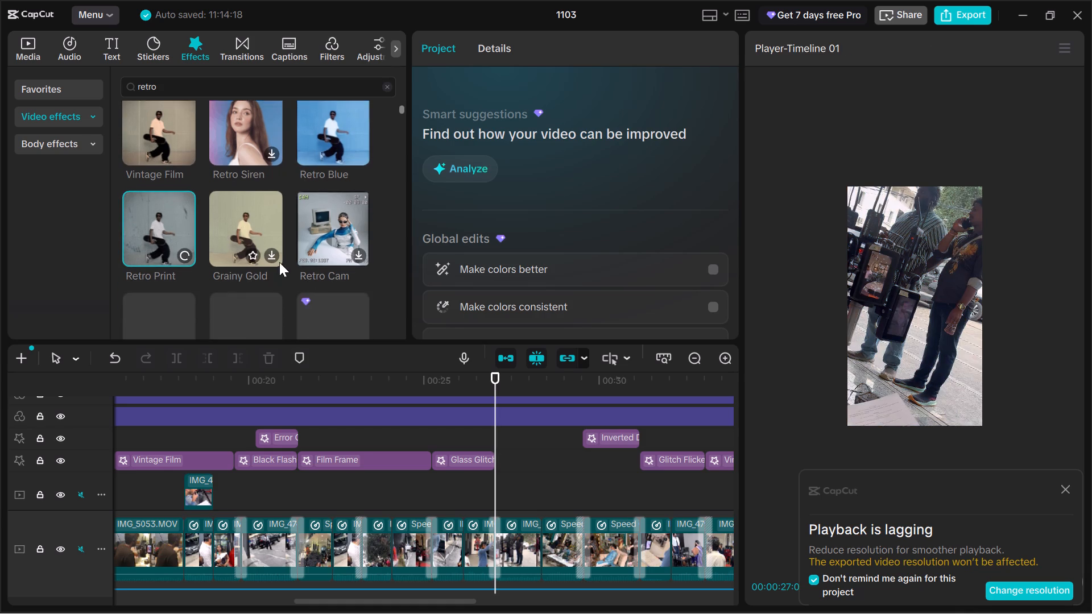
pyautogui.scroll(-1, 279, 262)
pyautogui.doubleClick(239, 258)
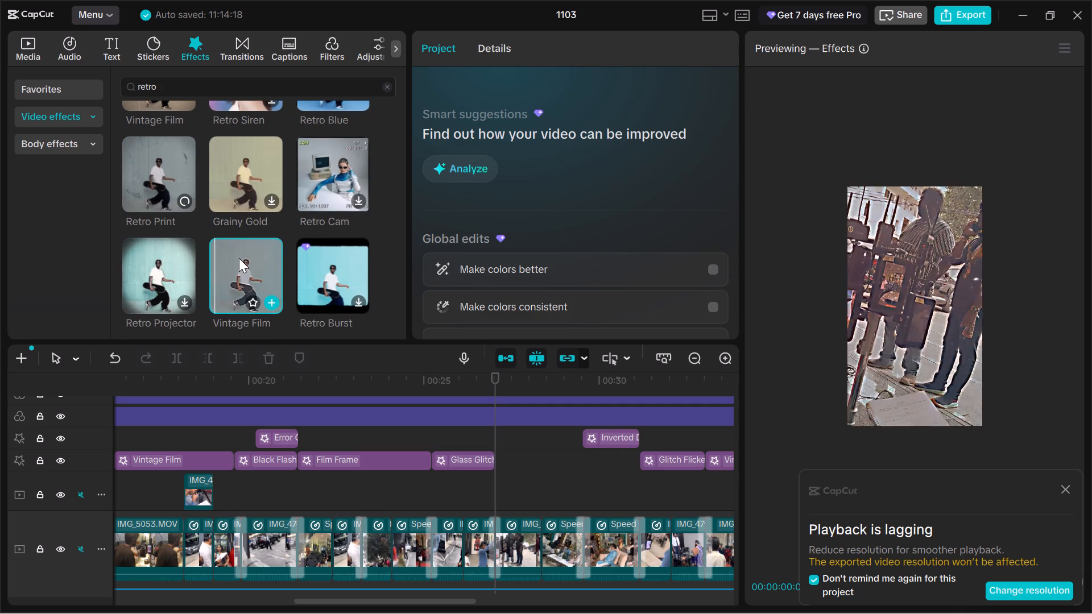
# Add the Retro Flicker effect directly after Glass Glitch and trim its end to where the Inverted effect above begins.
pyautogui.scroll(7, 270, 217)
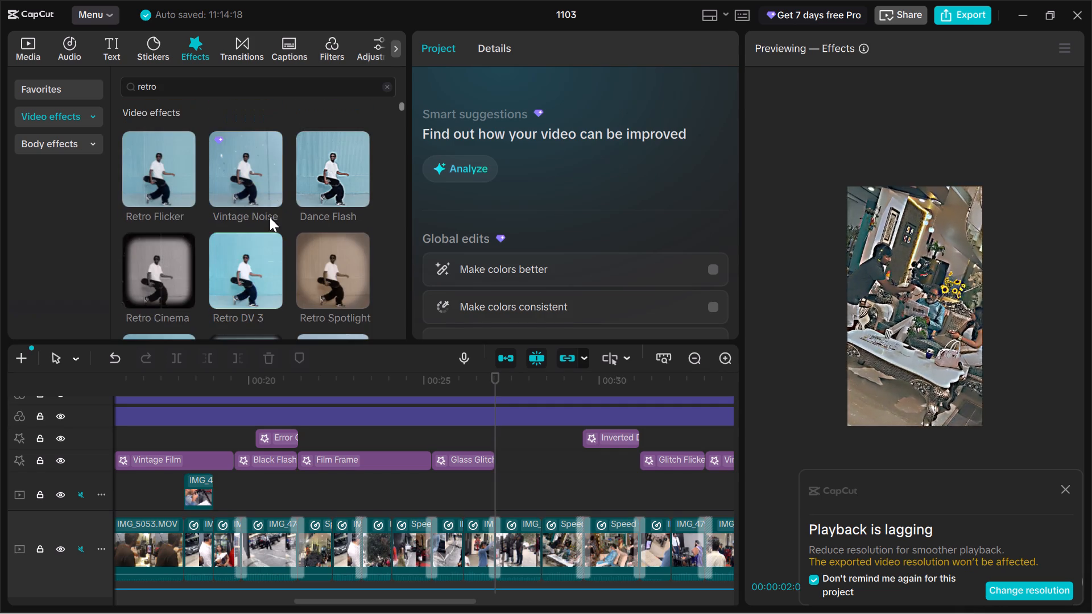
pyautogui.doubleClick(162, 159)
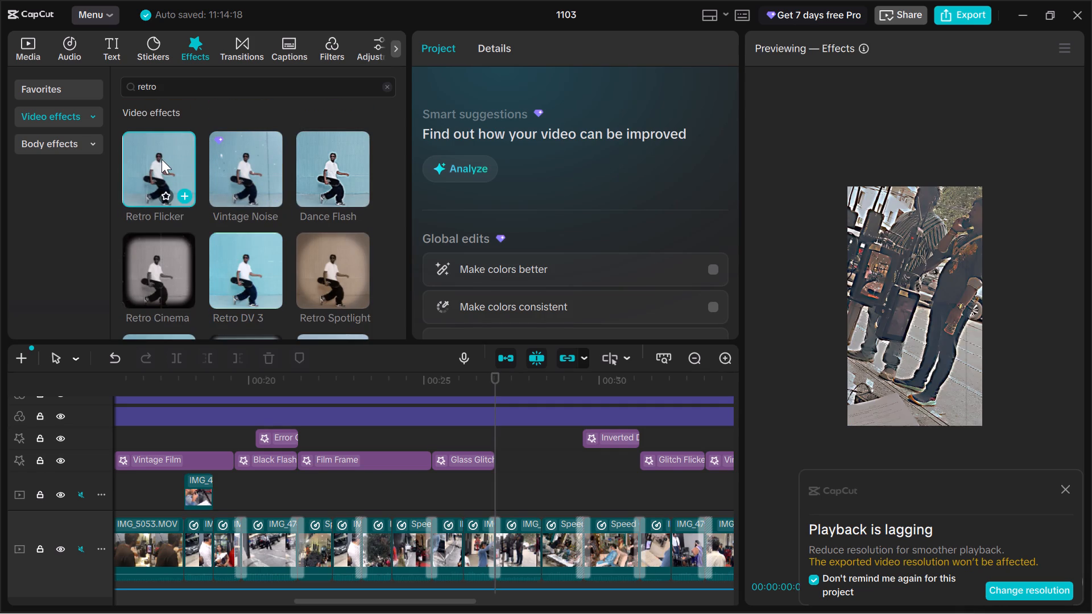
pyautogui.click(182, 190)
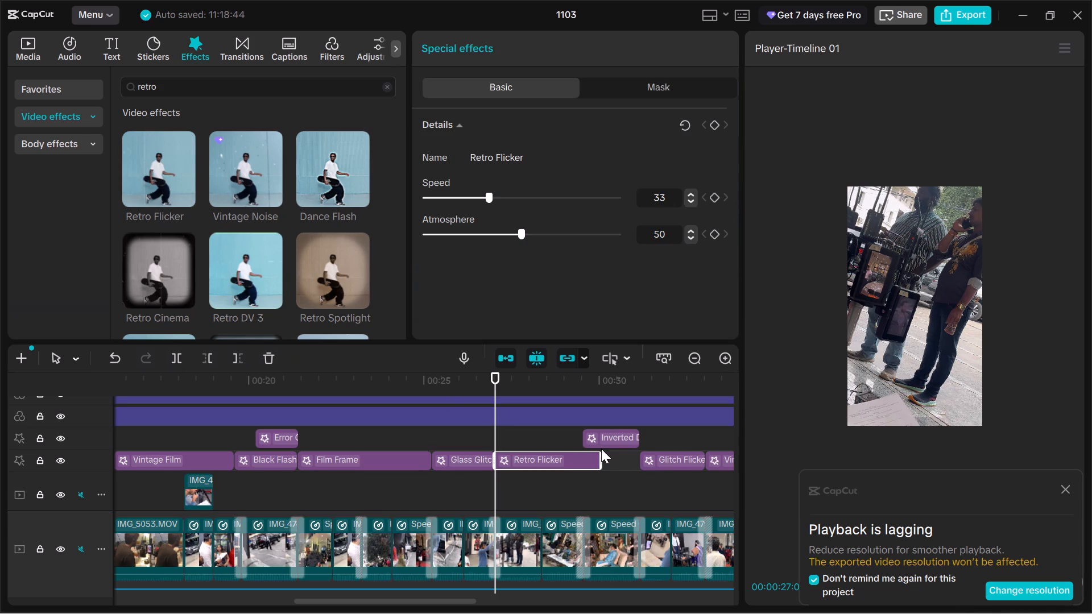
pyautogui.moveTo(599, 461); pyautogui.dragTo(582, 463)
# Play the timeline from the start of the new Retro Flicker effect through the following glitch and Vintage Film effects.
pyautogui.press('space')
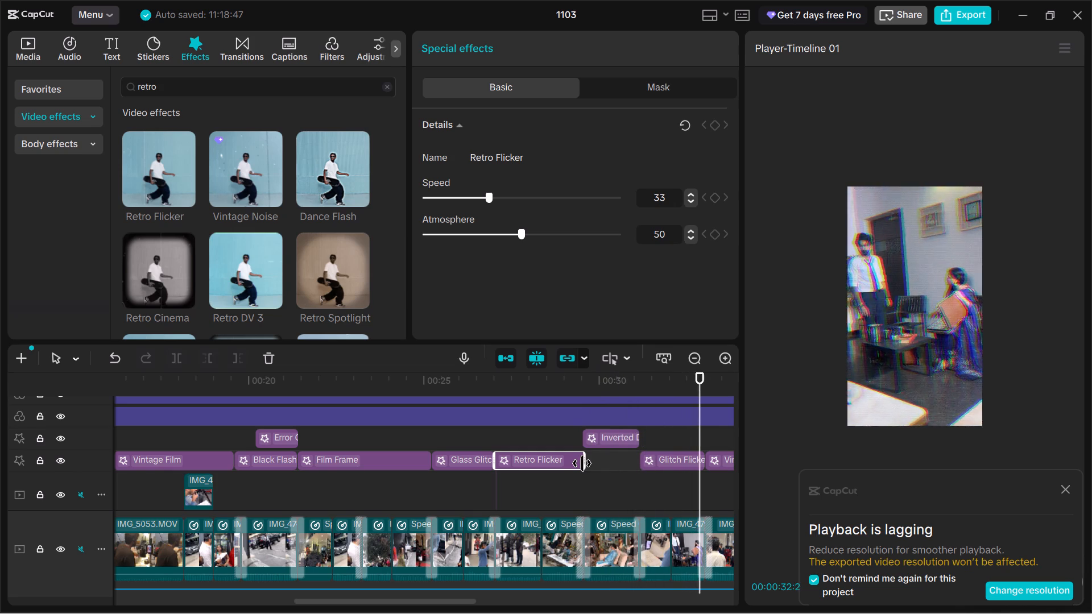
pyautogui.press('space')
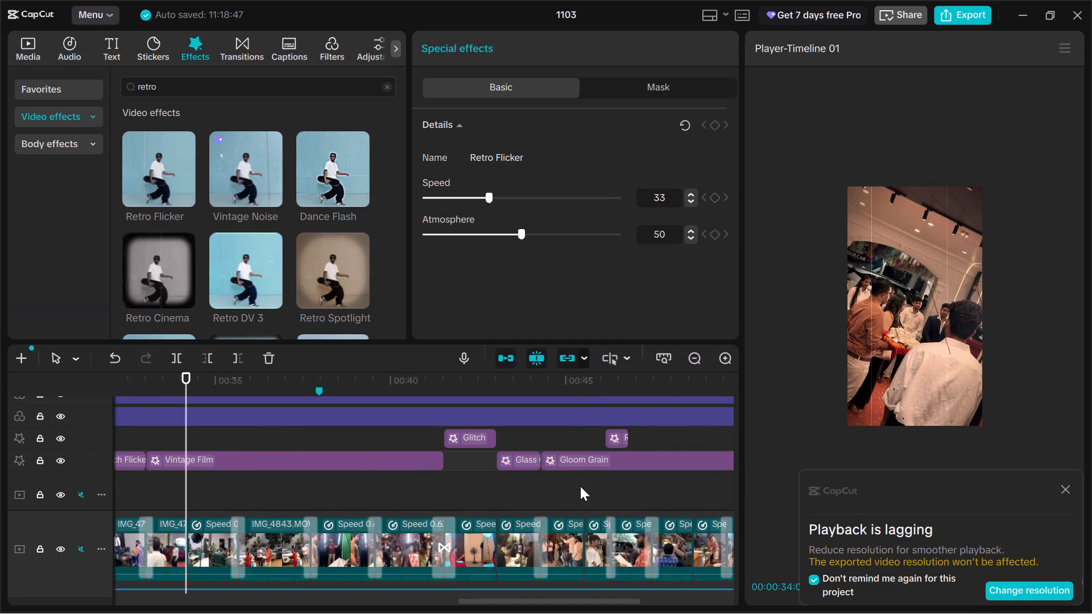
# Look over the timeline's filter, effect, overlay and clip tracks, from the project's beginning onward.
pyautogui.scroll(-4, 580, 486)
pyautogui.hscroll(3, 580, 486)
pyautogui.scroll(5, 580, 486)
pyautogui.scroll(-1, 580, 486)
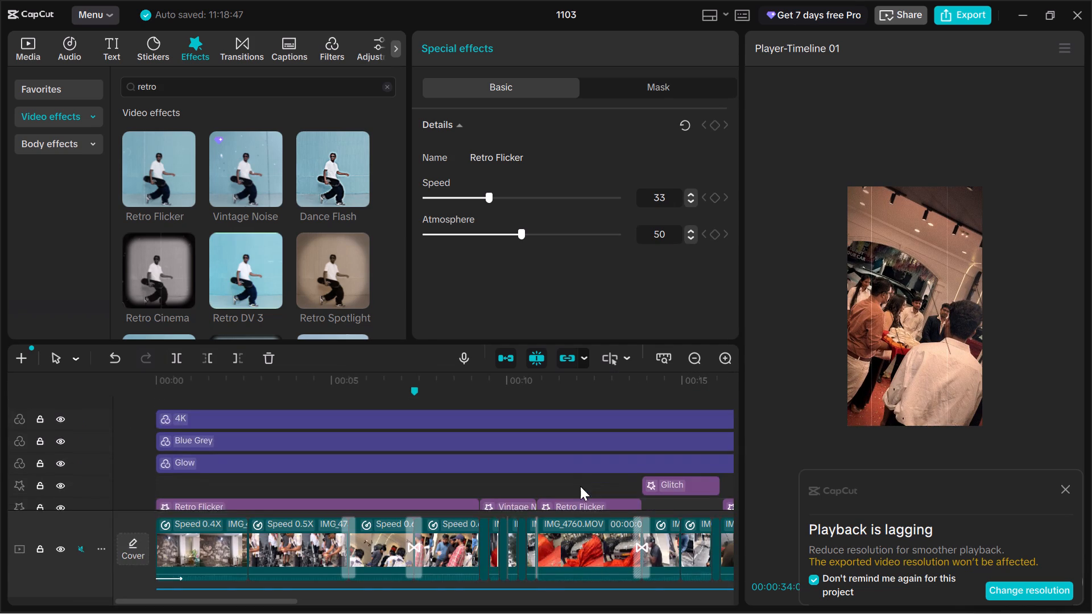
pyautogui.scroll(-2, 580, 486)
pyautogui.hscroll(-4, 580, 486)
pyautogui.hscroll(4, 580, 486)
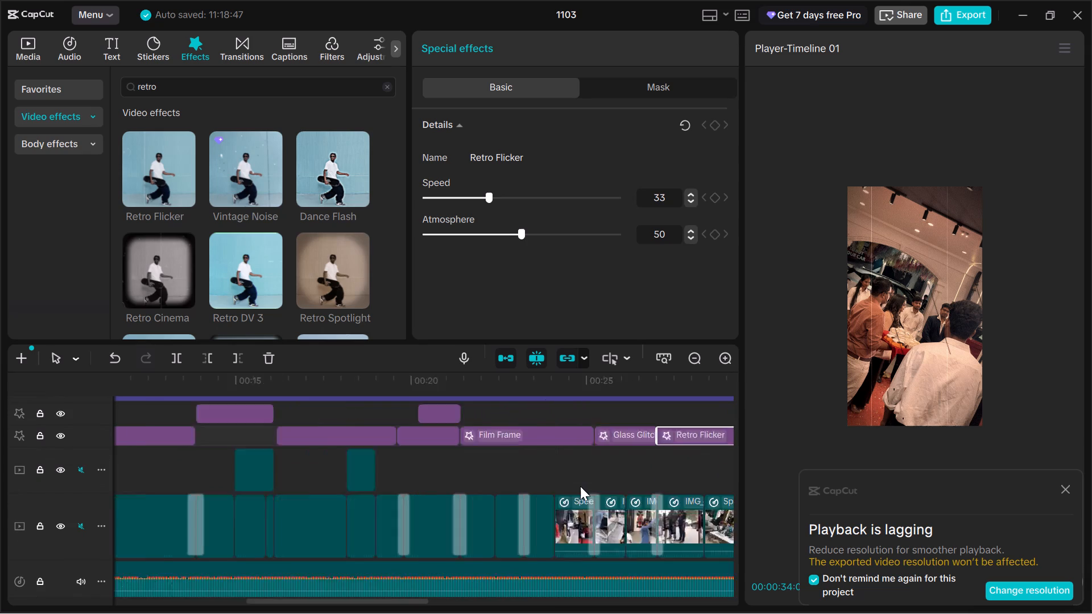
pyautogui.scroll(-4, 580, 486)
pyautogui.scroll(5, 580, 486)
pyautogui.scroll(-1, 580, 486)
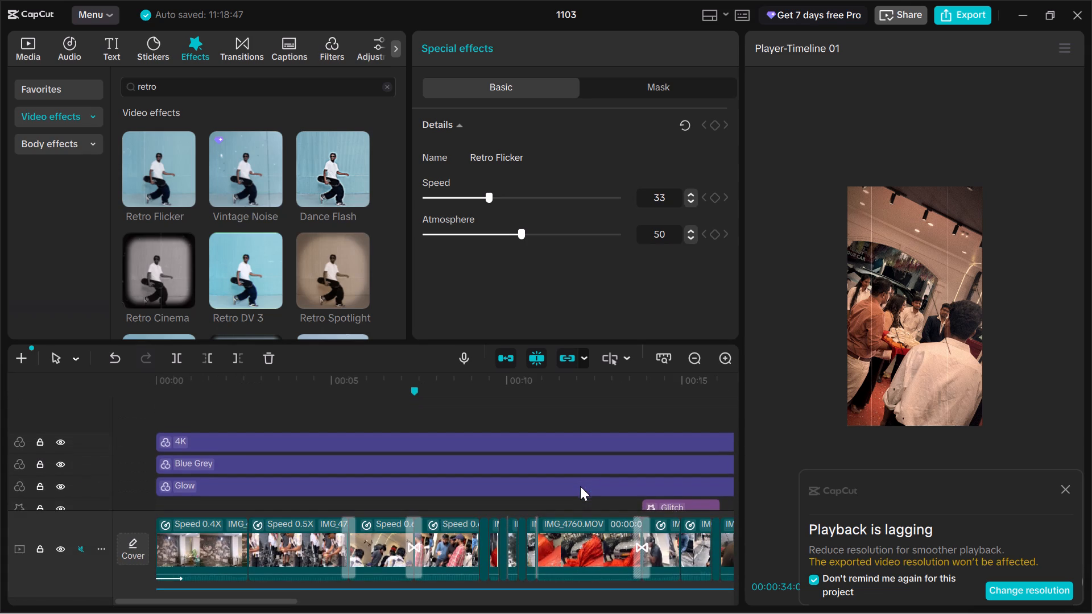
pyautogui.scroll(-1, 580, 486)
# Close project 1103 and quit CapCut from its home window.
pyautogui.click(1084, 7)
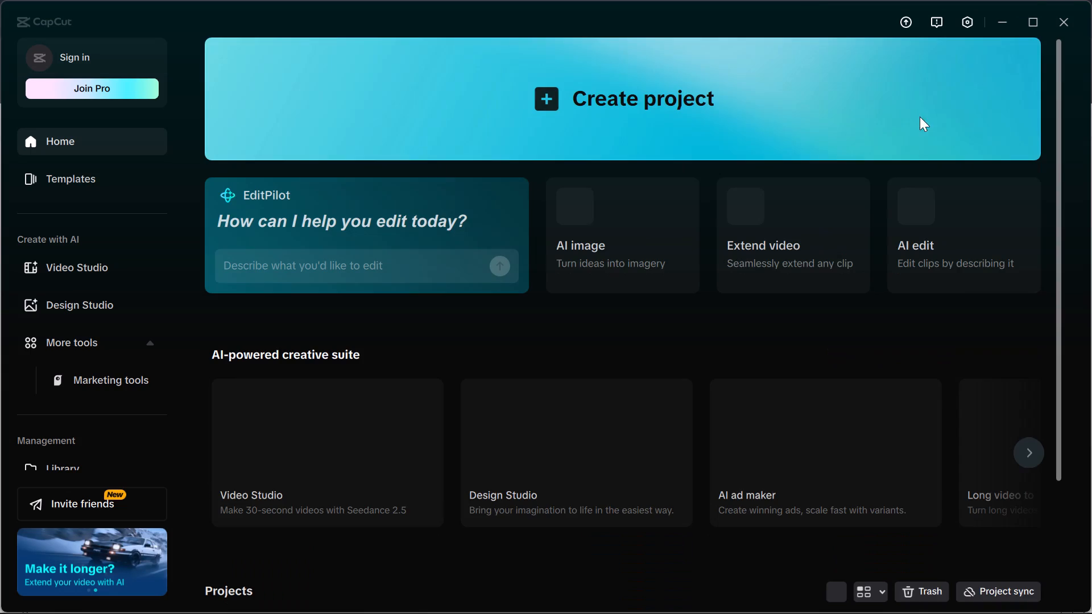
pyautogui.click(1066, 24)
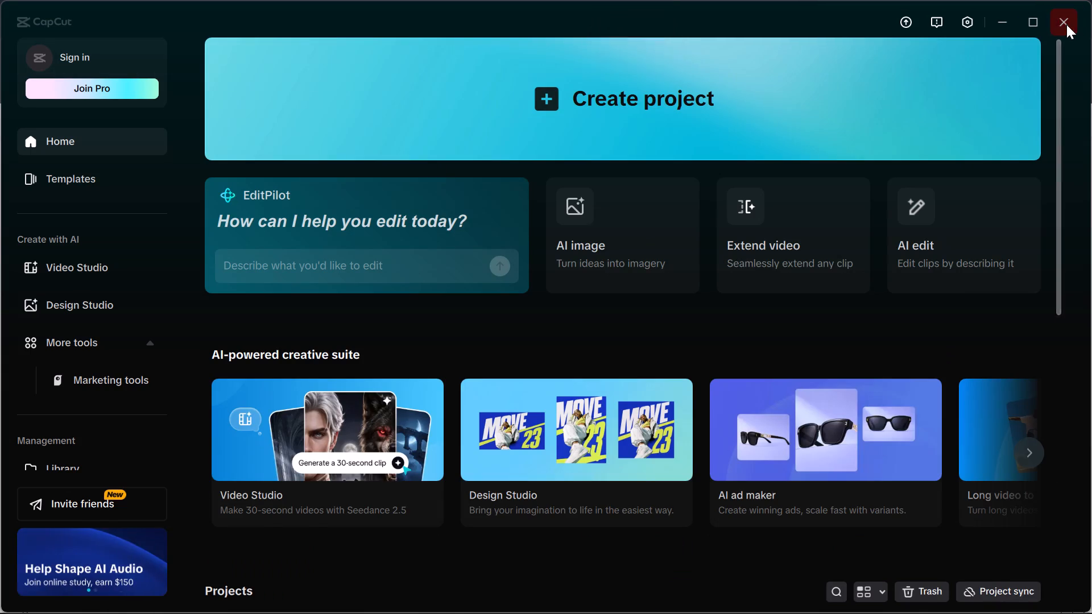
# Look over the one-minute NIFTY 50 24850 call chart in Chrome's TradingView tab, and minimize the browser window.
pyautogui.hscroll(-3, 872, 258)
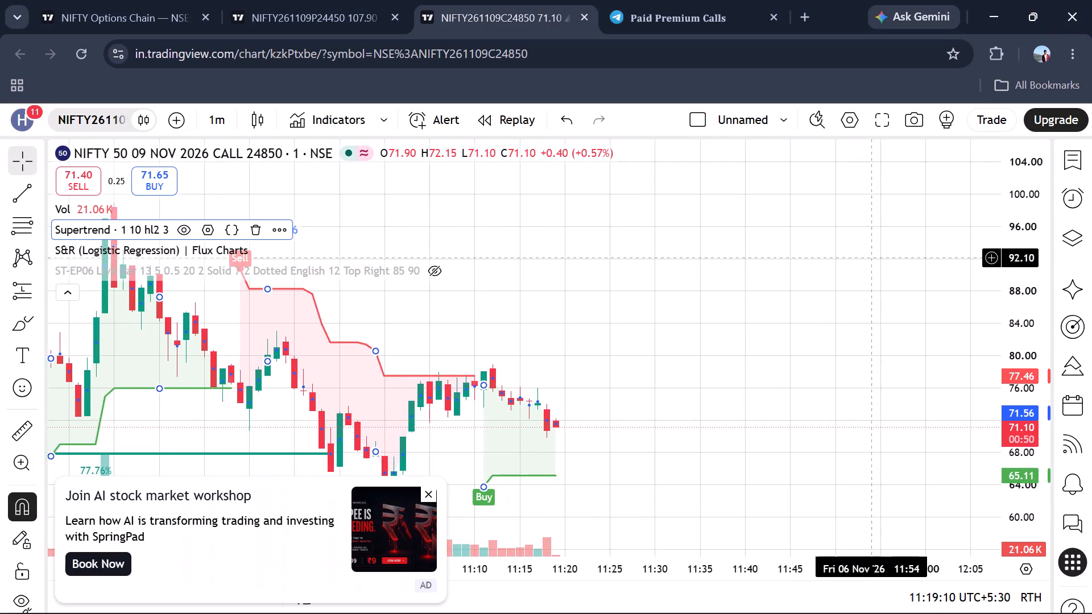
pyautogui.hscroll(-1, 872, 258)
pyautogui.hscroll(1, 631, 349)
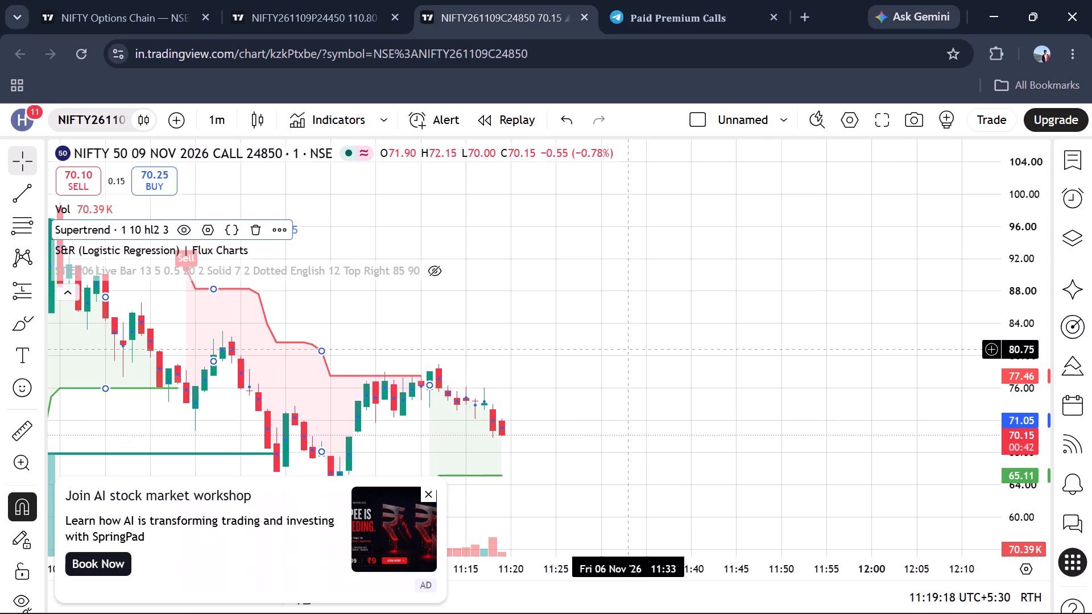
pyautogui.click(1002, 0)
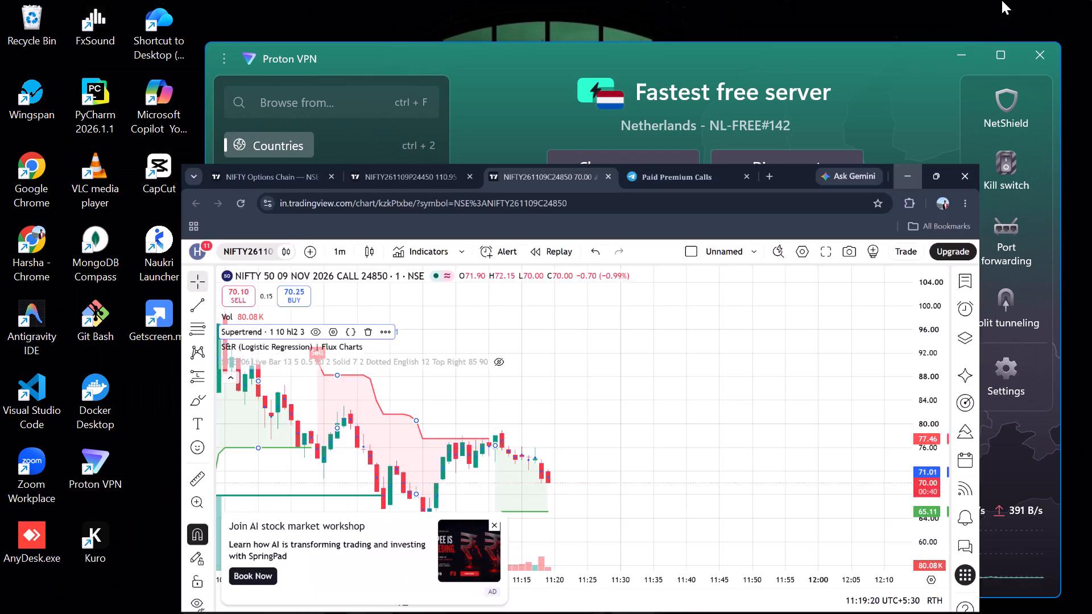
# Disconnect Proton VPN from the Netherlands free server and minimize its window.
pyautogui.click(800, 152)
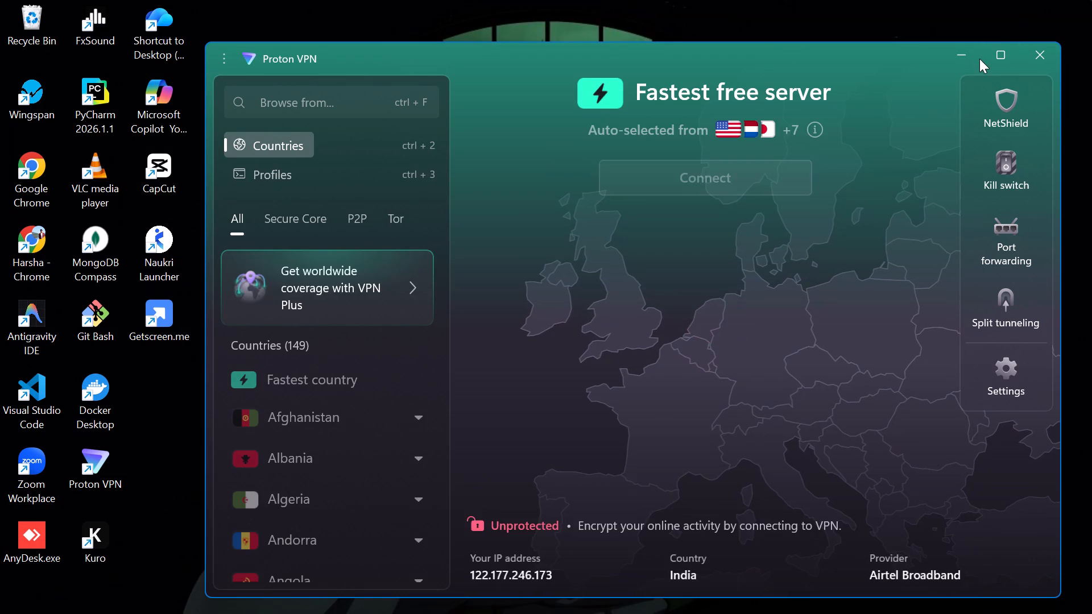
pyautogui.click(971, 56)
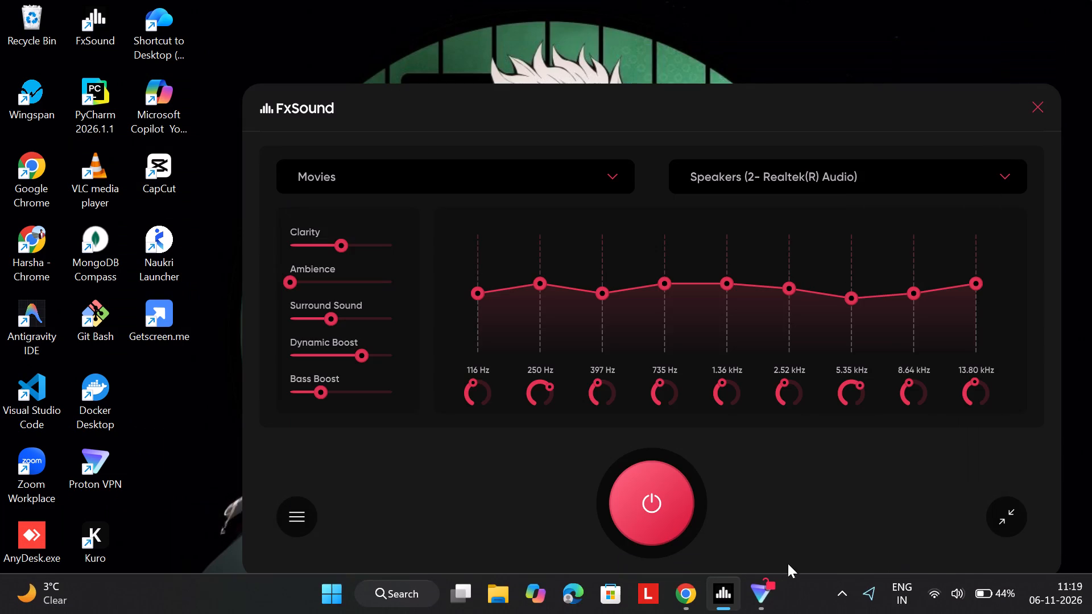
pyautogui.click(764, 606)
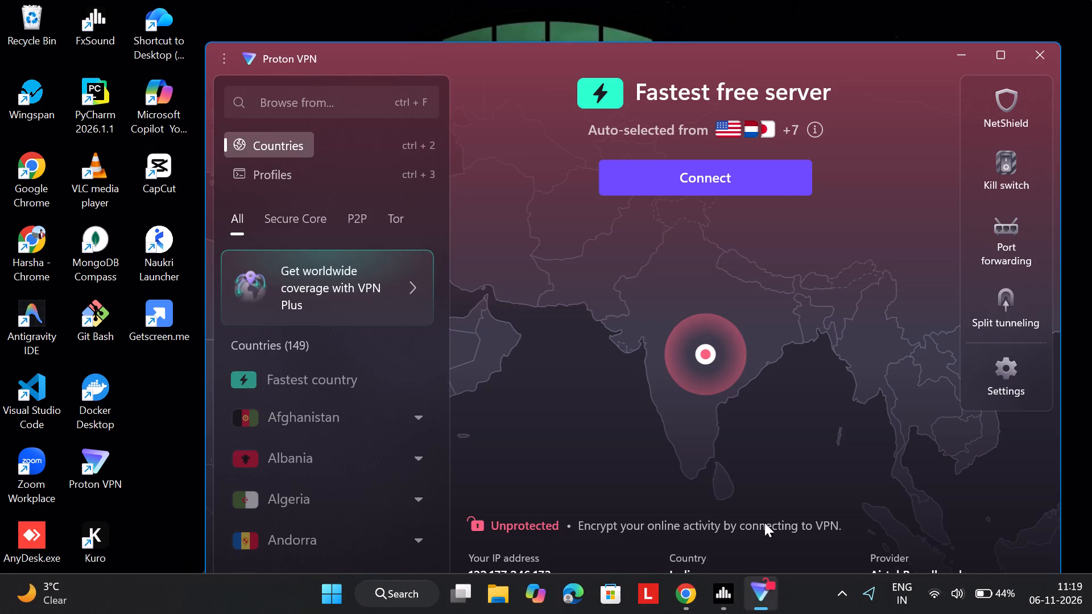
pyautogui.click(947, 52)
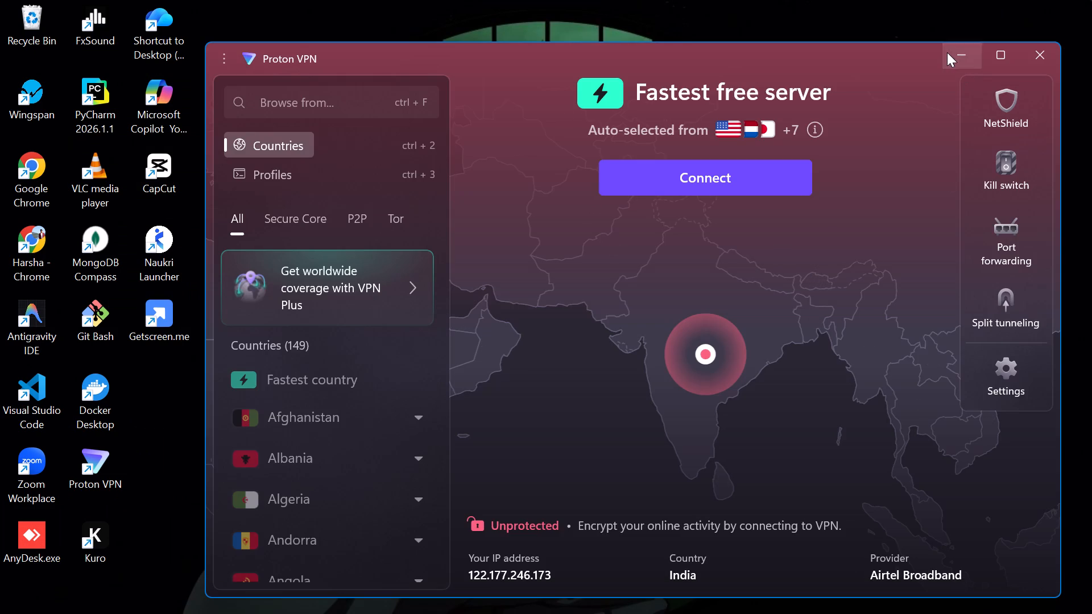